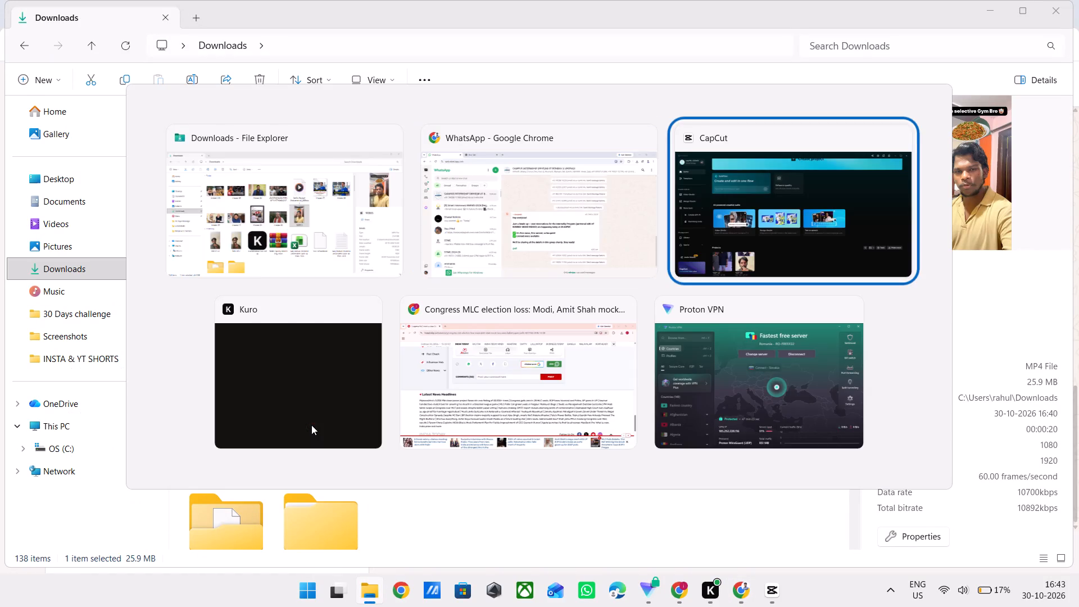
Switch to CapCut and open the project 1029 (3) without relinking its missing media.
{"action": "left_click", "coordinate": [240, 515]}
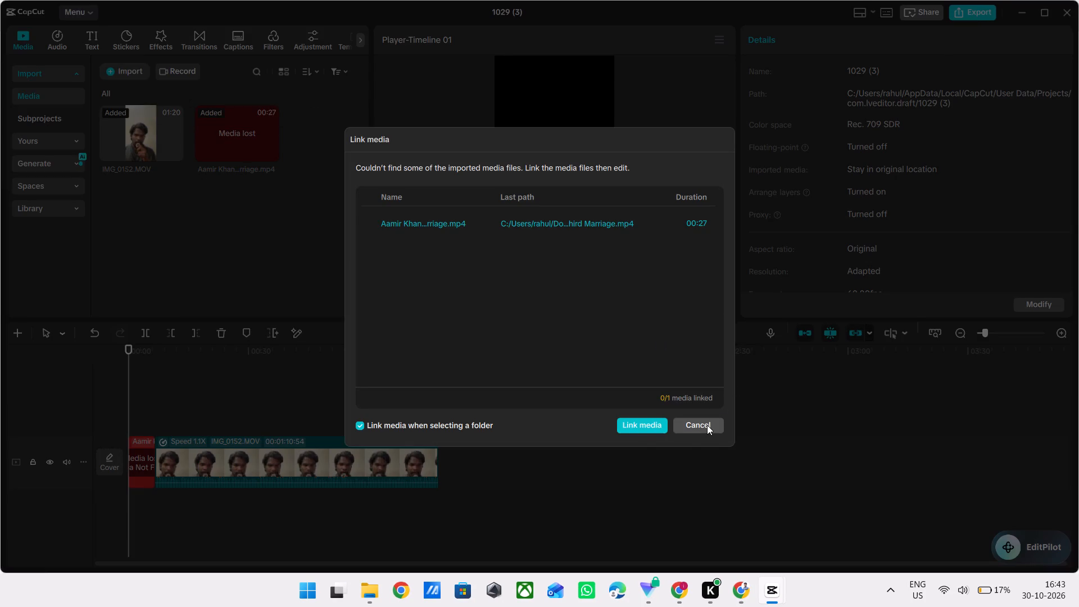
{"action": "left_click", "coordinate": [707, 425]}
Delete the lost Aamir Khan mp4 from the project media, together with its clip on the timeline.
{"action": "right_click", "coordinate": [239, 125]}
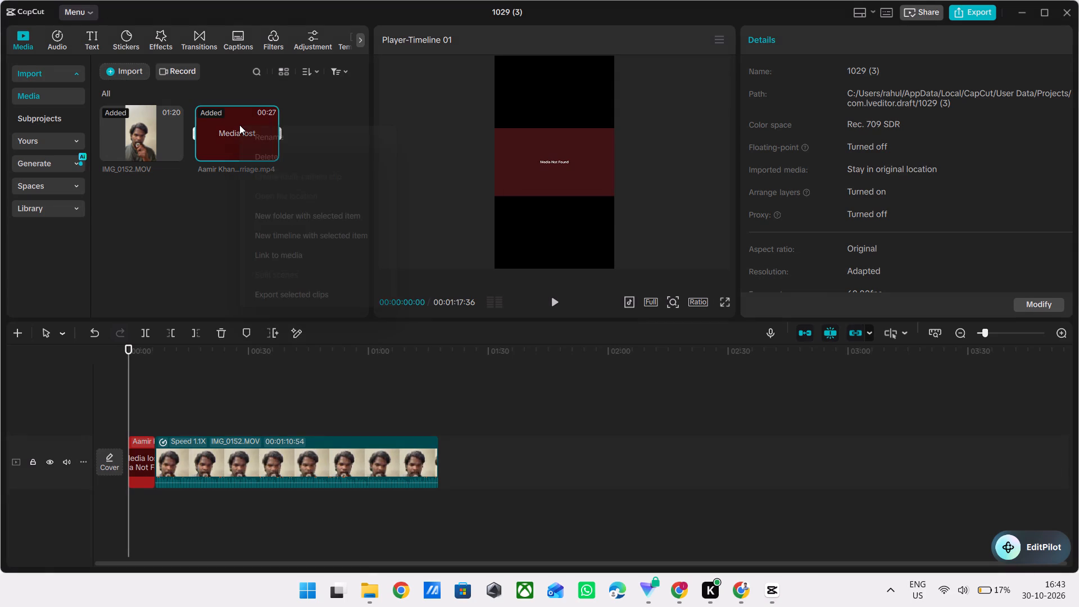
{"action": "left_click", "coordinate": [250, 150]}
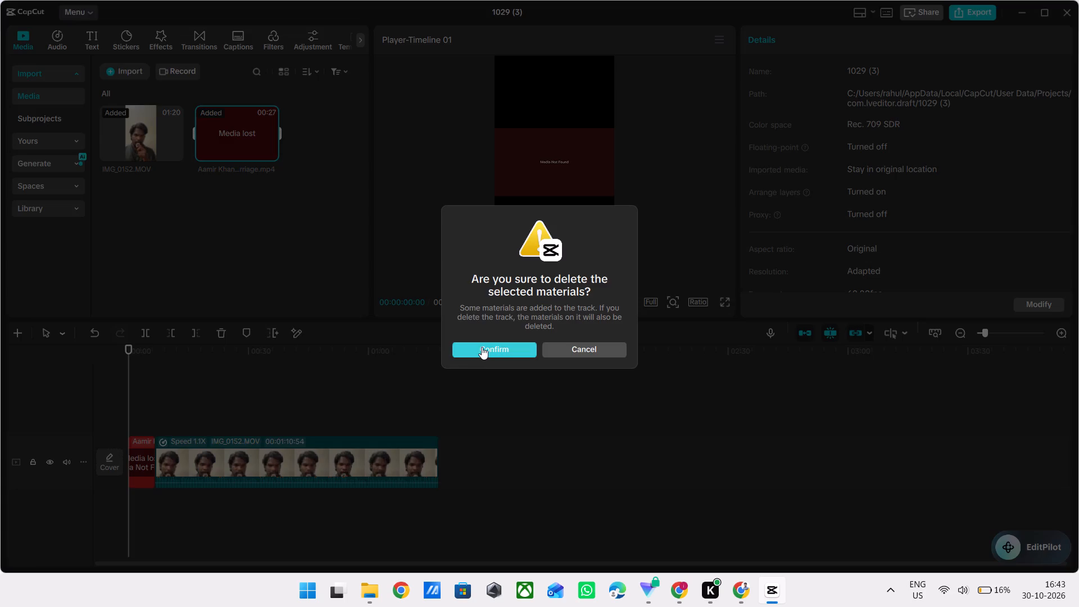
{"action": "left_click", "coordinate": [482, 347]}
Import images (8), images (9) and images (10) from the Downloads folder into the project media.
{"action": "left_click", "coordinate": [127, 67]}
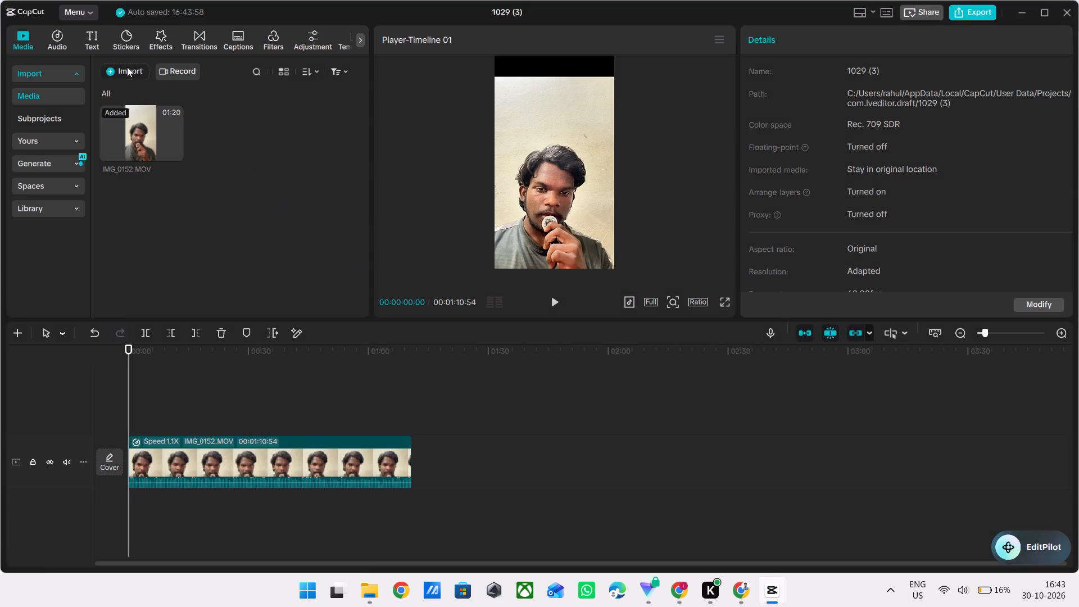
{"action": "left_click", "coordinate": [161, 98]}
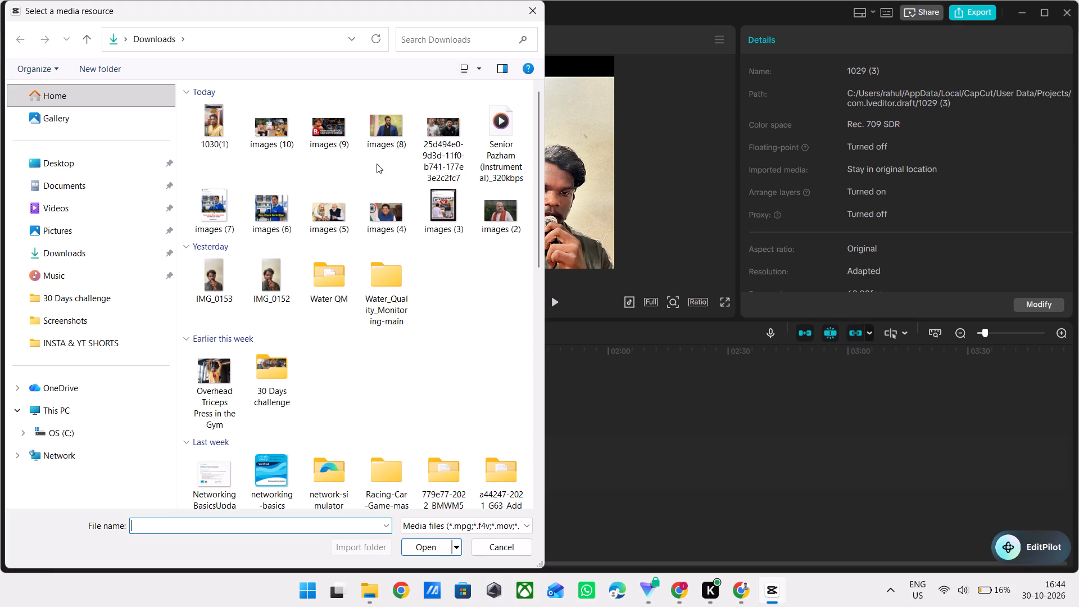
{"action": "left_click", "coordinate": [399, 130], "text": "ctrl"}
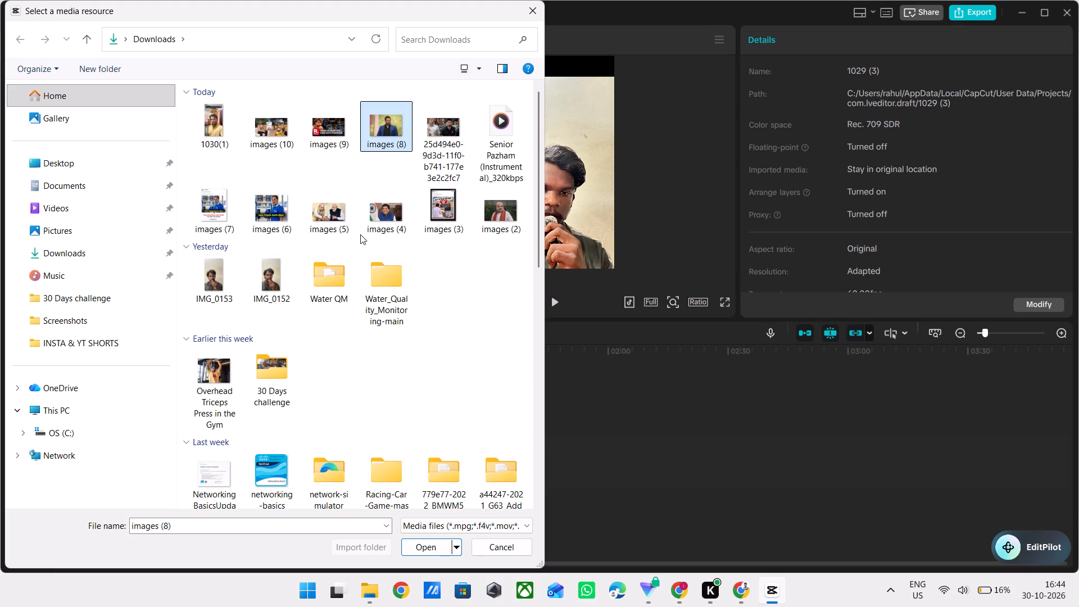
{"action": "left_click", "coordinate": [276, 130], "text": "ctrl"}
{"action": "left_click", "coordinate": [350, 137], "text": "ctrl"}
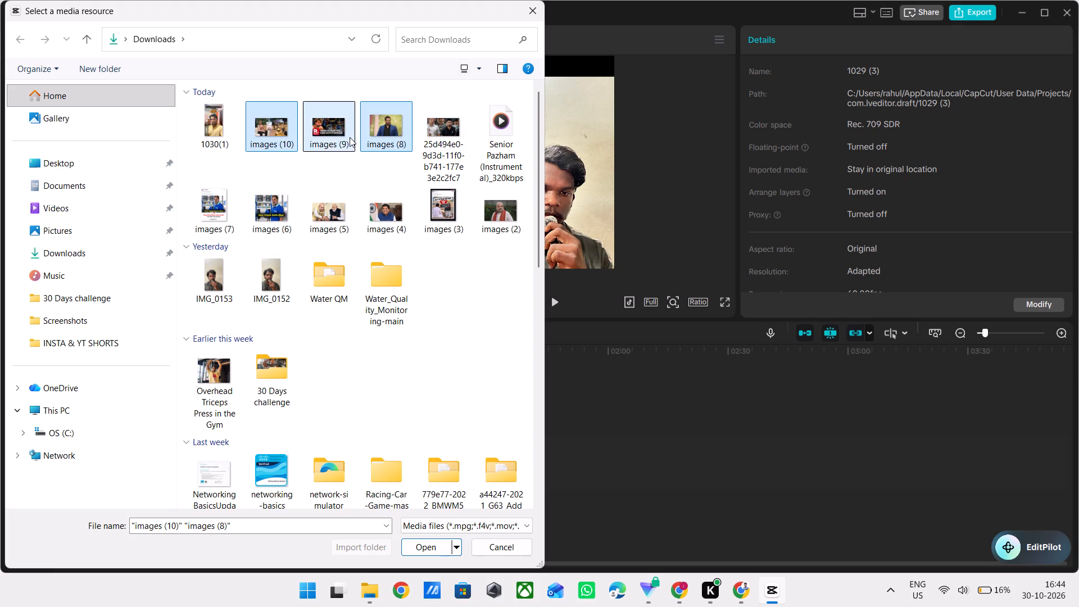
{"action": "key", "text": "Return"}
{"action": "triple_click", "coordinate": [312, 252]}
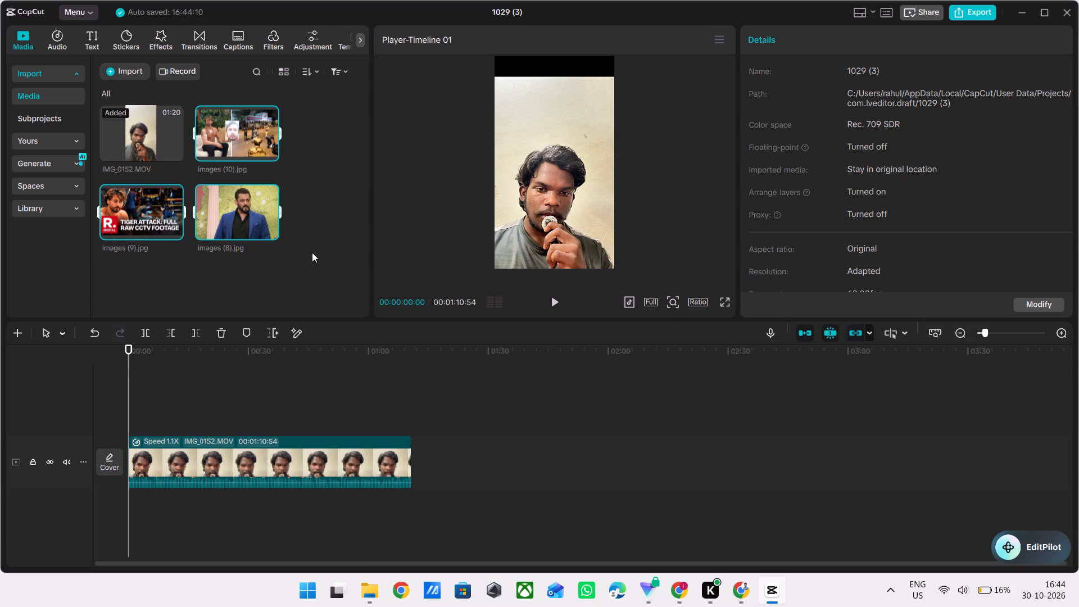
Import the picture whose name starts with 25d494e0 from the Downloads folder into the project media.
{"action": "left_click", "coordinate": [134, 74]}
{"action": "left_click", "coordinate": [161, 100]}
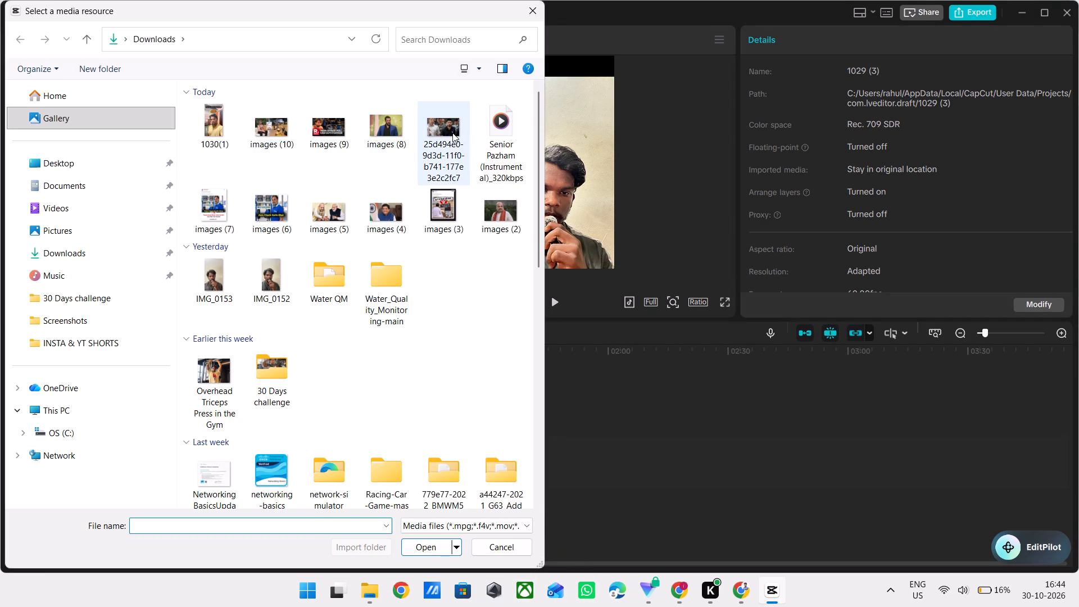
{"action": "left_click", "coordinate": [452, 133]}
{"action": "key", "text": "Return"}
{"action": "double_click", "coordinate": [235, 252]}
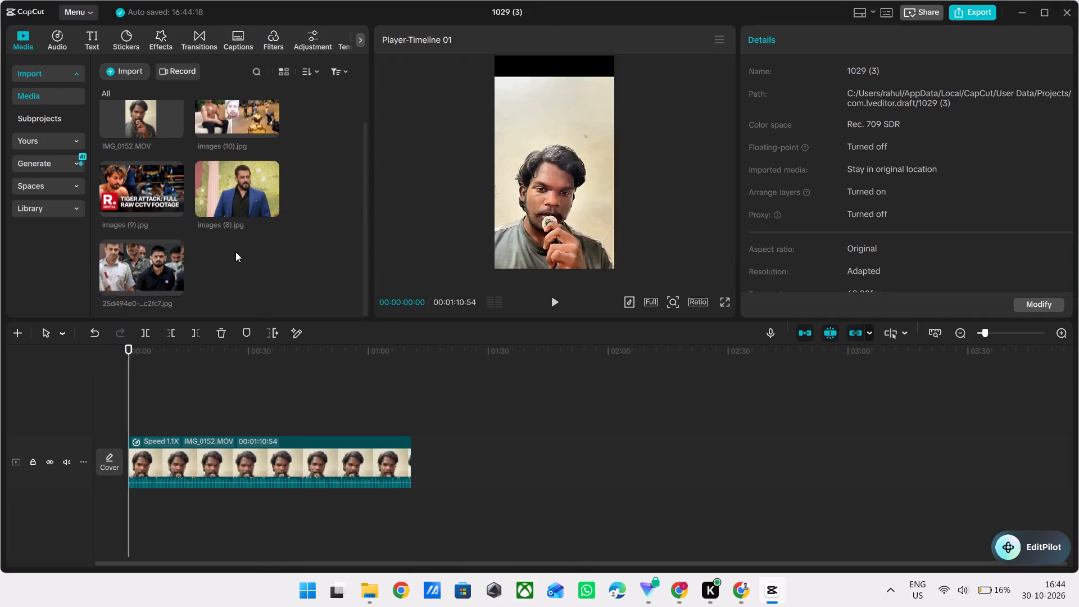
Place the 25d494e0 image on a new track above the IMG_0152.MOV clip, starting at 00:00.
{"action": "left_click_drag", "start_coordinate": [115, 271], "coordinate": [111, 415]}
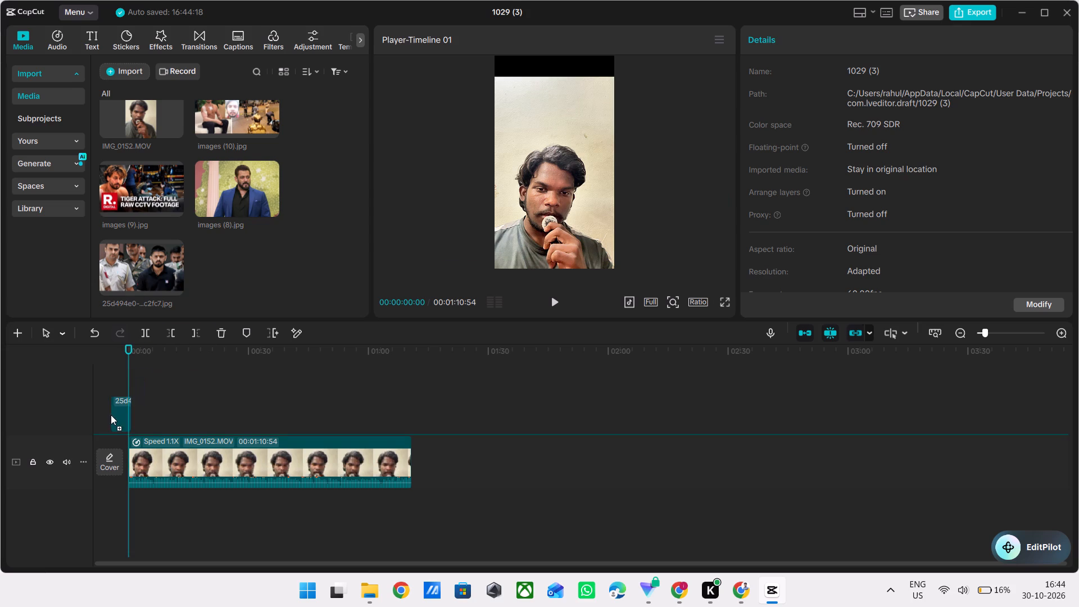
{"action": "left_click_drag", "start_coordinate": [111, 415], "coordinate": [121, 410]}
Move the overlay image to about X 0, Y 1117 and enlarge it to about 133% so it fills the frame's upper part.
{"action": "left_click_drag", "start_coordinate": [592, 176], "coordinate": [602, 112]}
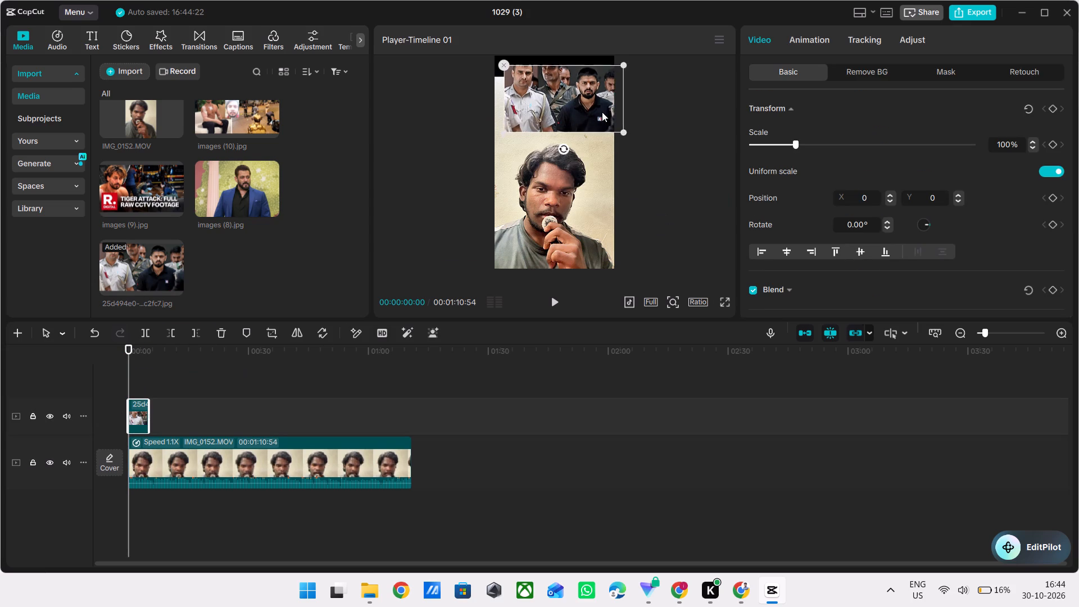
{"action": "left_click_drag", "start_coordinate": [602, 112], "coordinate": [594, 105]}
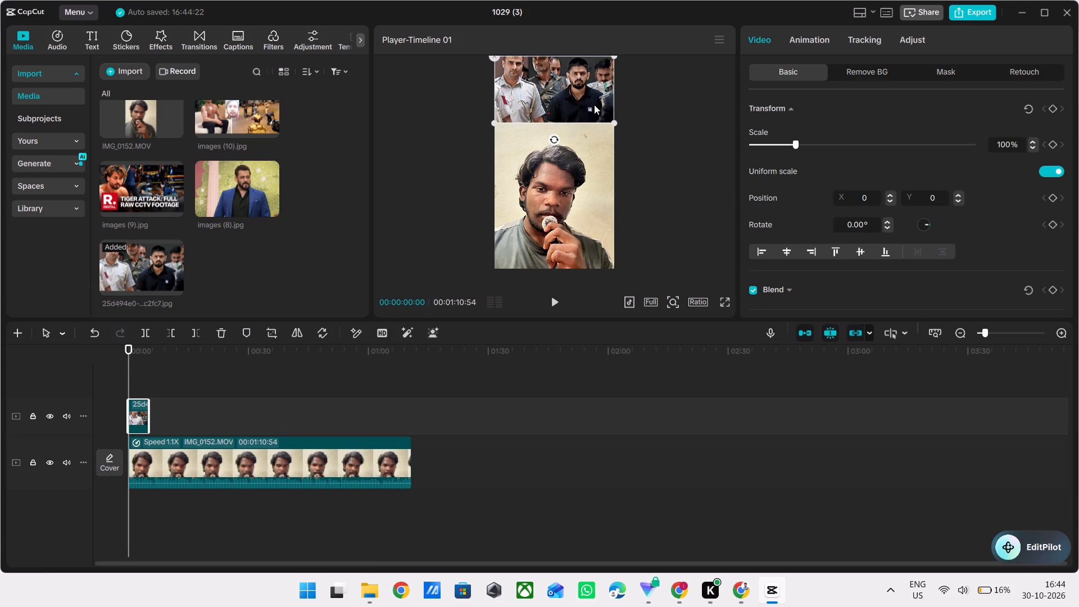
{"action": "left_click", "coordinate": [594, 105]}
{"action": "left_click_drag", "start_coordinate": [594, 105], "coordinate": [594, 124]}
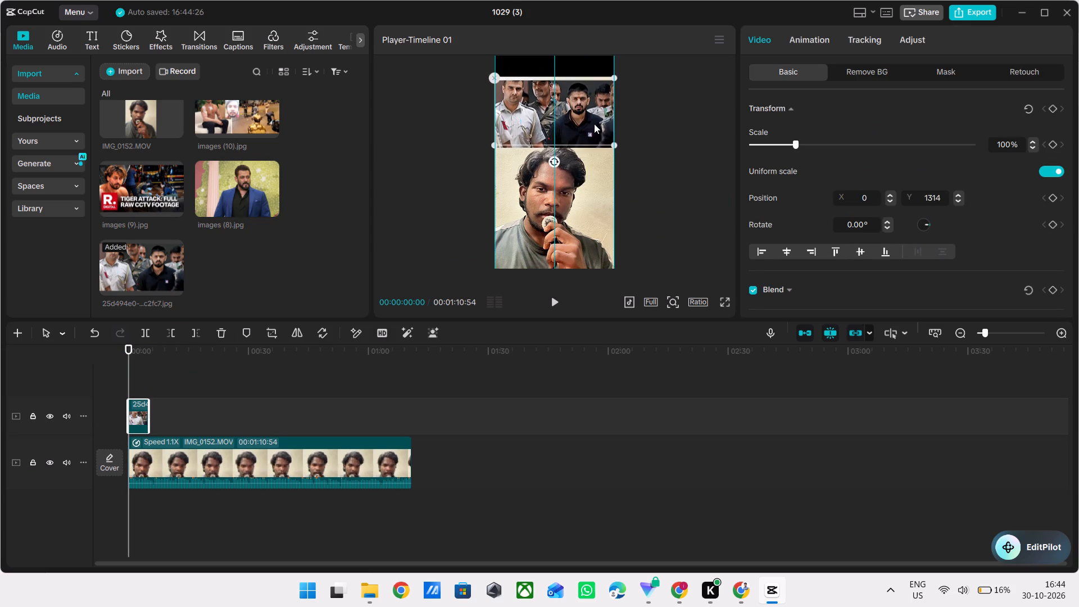
{"action": "left_click_drag", "start_coordinate": [594, 124], "coordinate": [594, 115]}
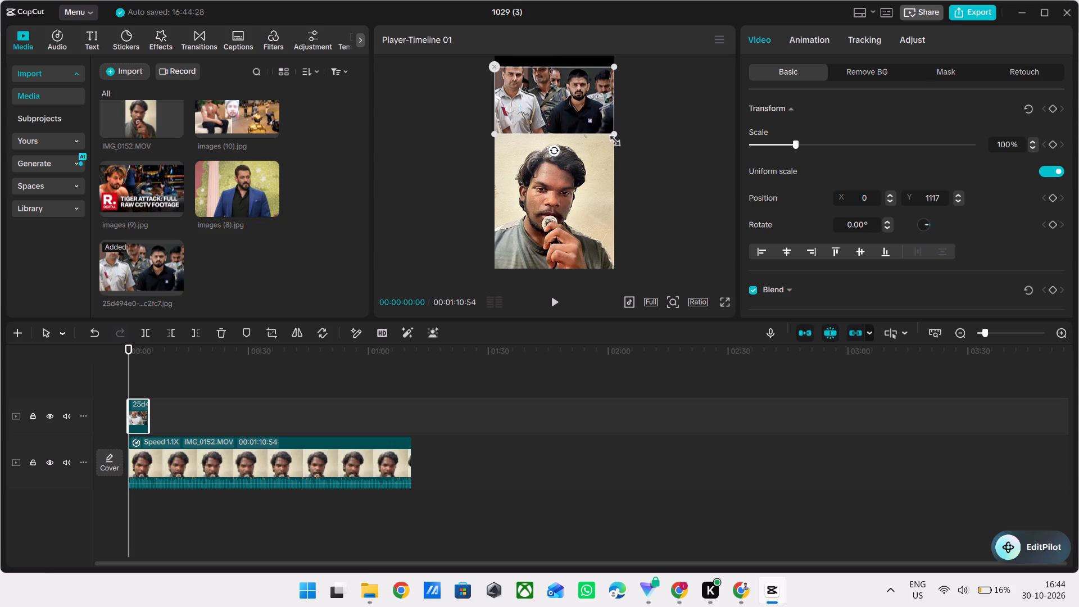
{"action": "left_click_drag", "start_coordinate": [612, 138], "coordinate": [634, 154]}
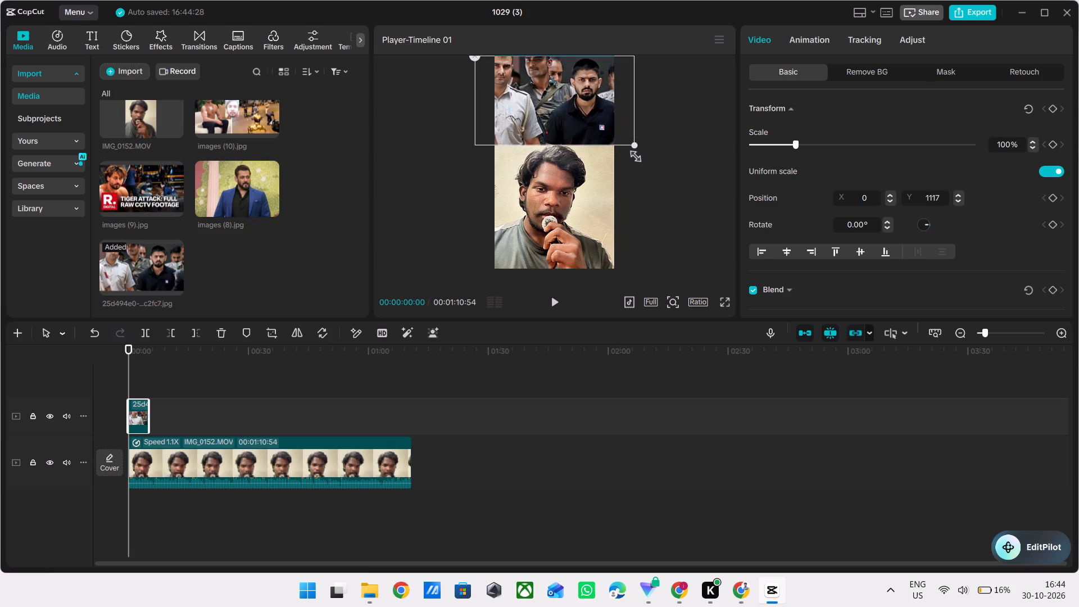
{"action": "left_click_drag", "start_coordinate": [634, 154], "coordinate": [637, 155]}
{"action": "left_click", "coordinate": [214, 389]}
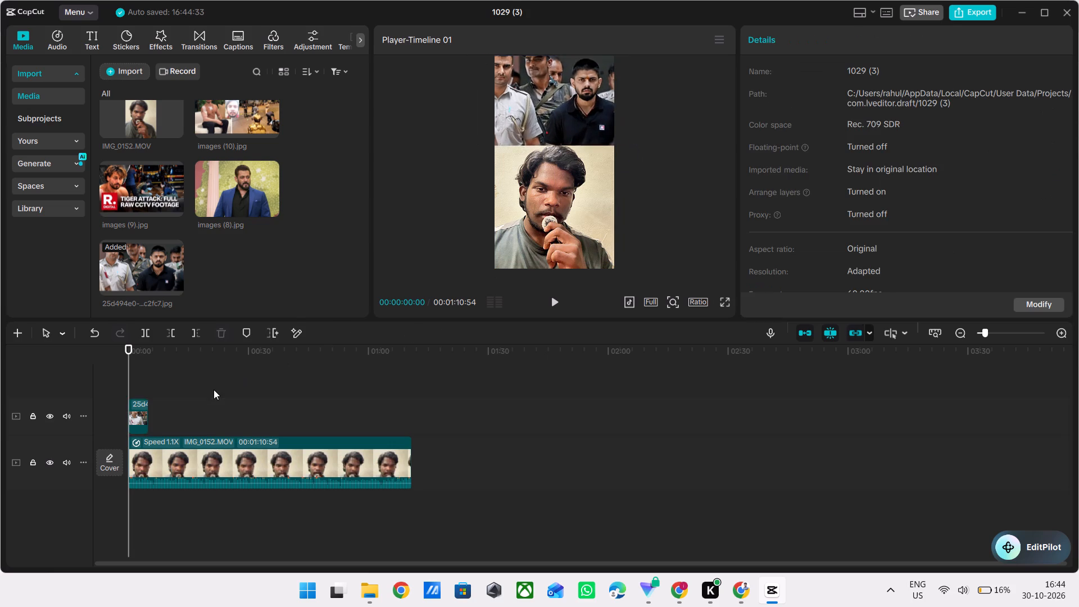
{"action": "left_click_drag", "start_coordinate": [214, 389], "coordinate": [49, 386]}
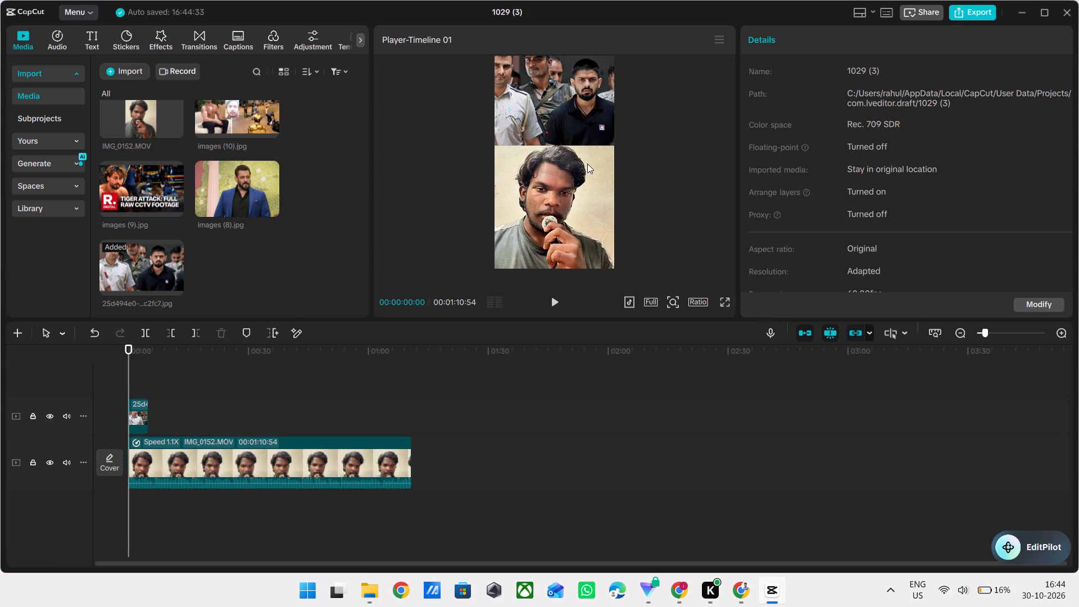
Adjust the vertical position of the IMG_0152.MOV video so the speaker sits below the overlay image.
{"action": "left_click", "coordinate": [586, 176]}
{"action": "left_click_drag", "start_coordinate": [586, 176], "coordinate": [584, 182]}
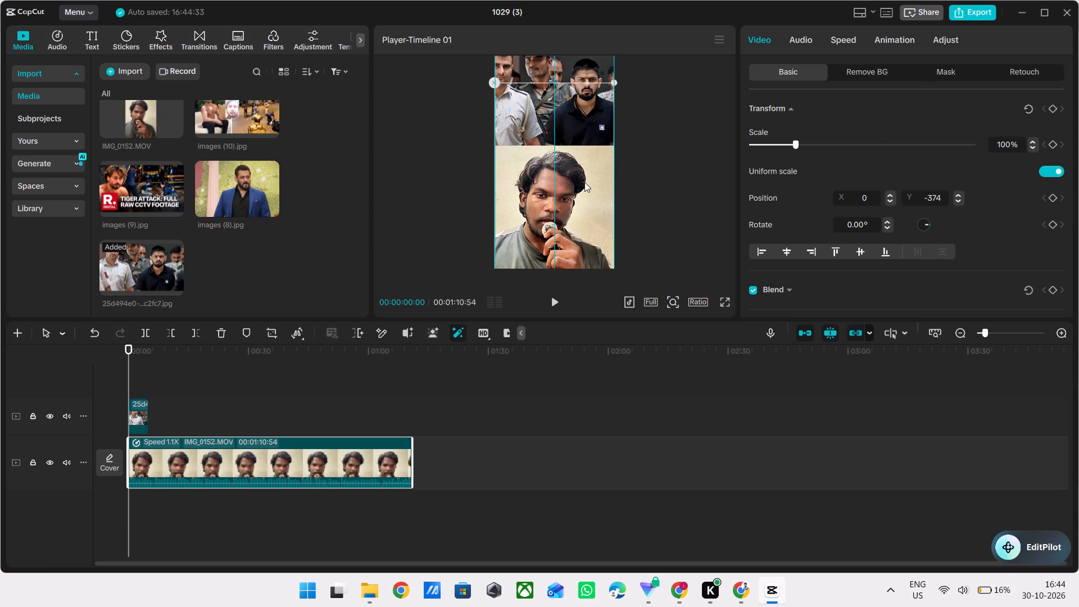
{"action": "left_click_drag", "start_coordinate": [584, 182], "coordinate": [586, 179]}
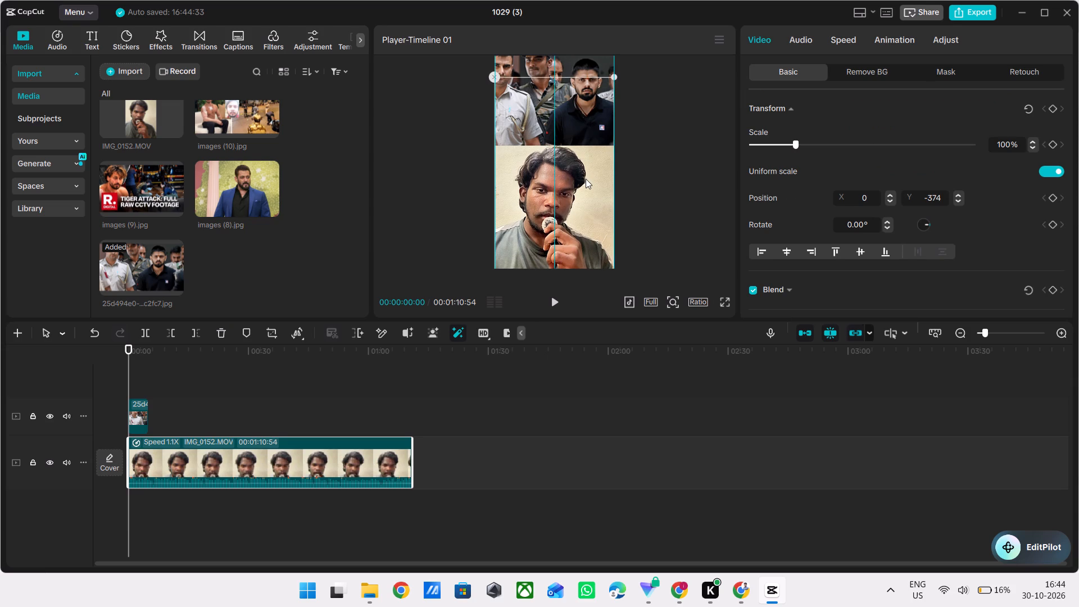
{"action": "left_click_drag", "start_coordinate": [586, 179], "coordinate": [584, 183]}
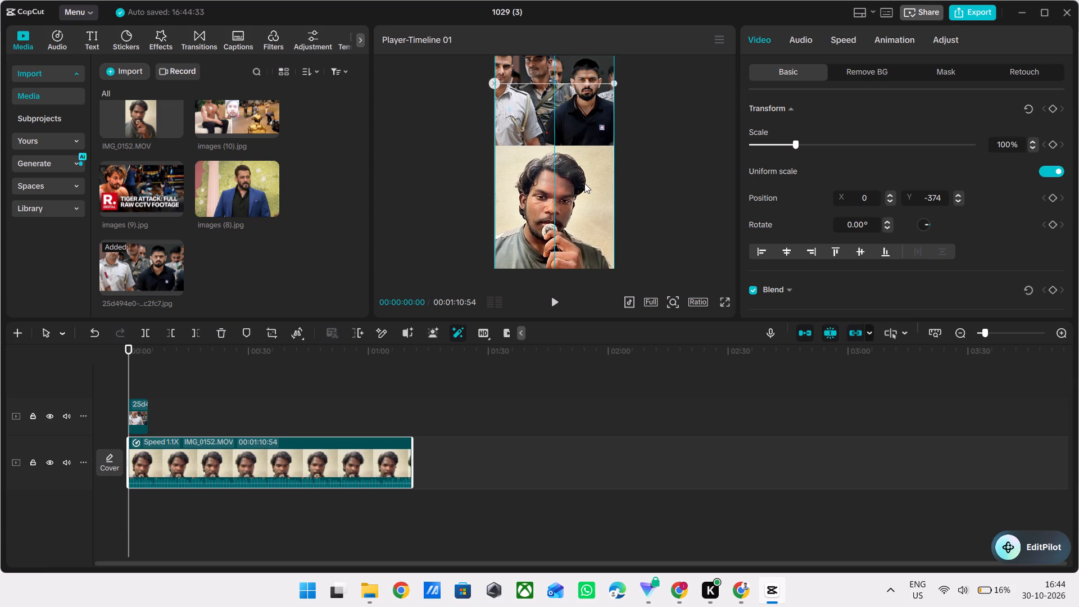
{"action": "left_click_drag", "start_coordinate": [584, 183], "coordinate": [585, 183]}
{"action": "left_click", "coordinate": [238, 376]}
{"action": "left_click_drag", "start_coordinate": [238, 376], "coordinate": [0, 478]}
Play the opening to find the cut point and trim the overlay image's end at 00:00:02:03.
{"action": "key", "text": "space"}
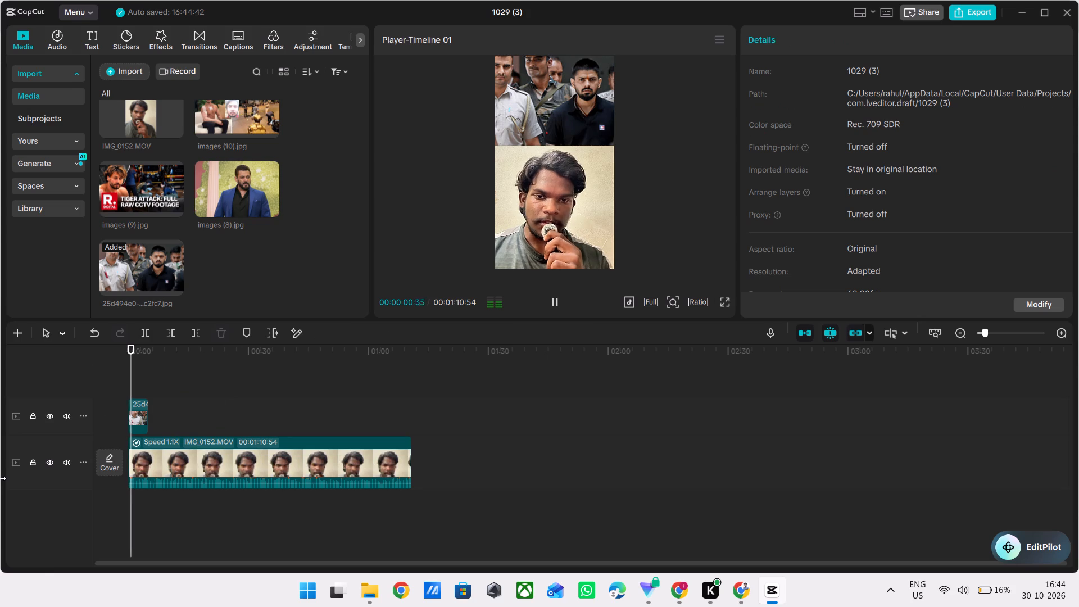
{"action": "key", "text": "space"}
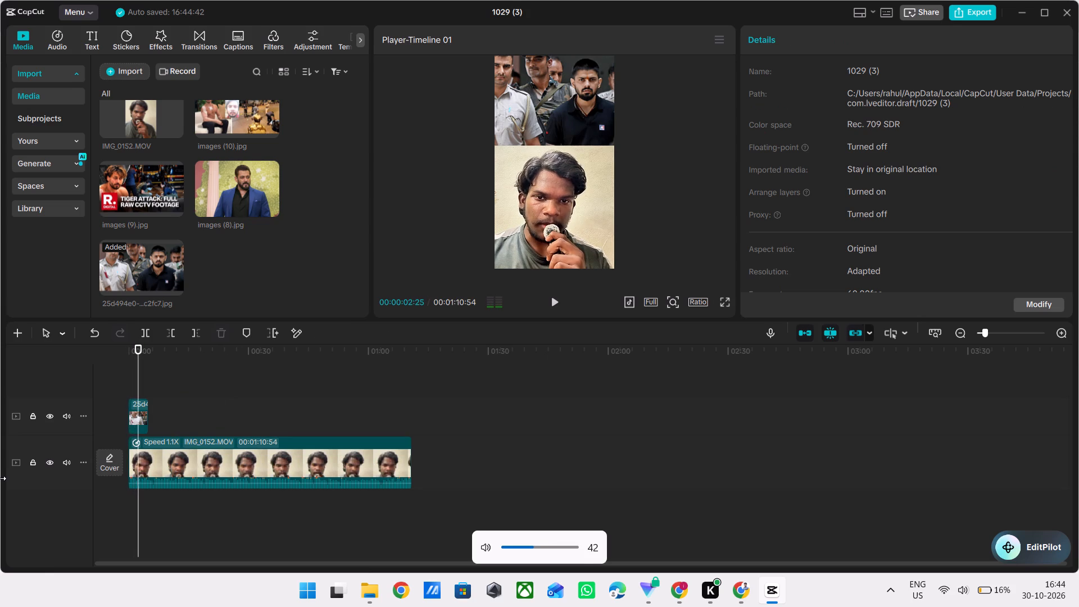
{"action": "scroll", "coordinate": [214, 428], "scroll_direction": "up", "scroll_amount": 14, "text": "ctrl"}
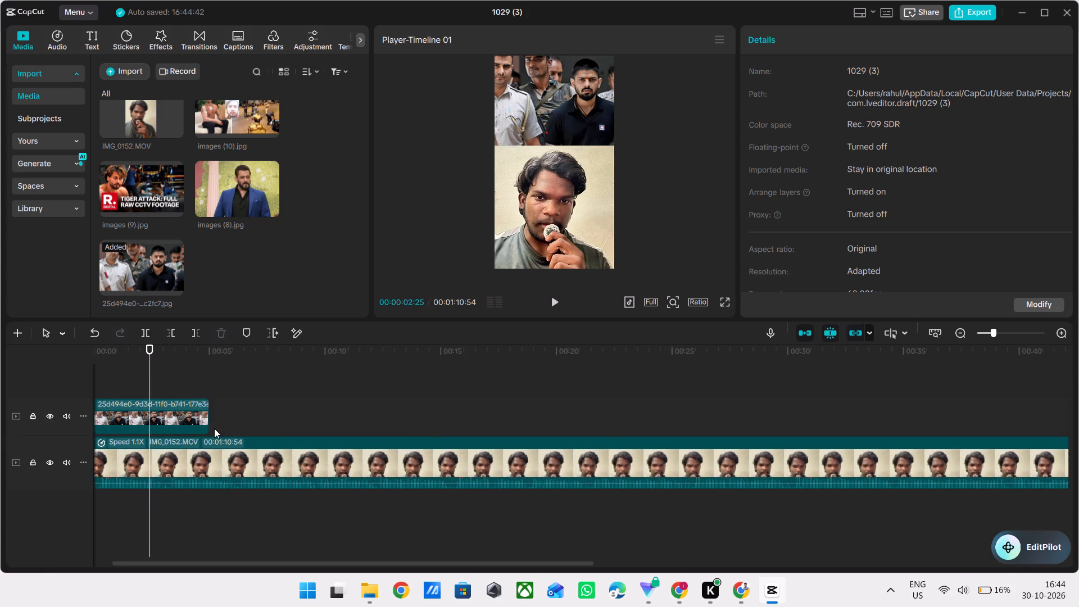
{"action": "scroll", "coordinate": [214, 428], "scroll_direction": "up", "scroll_amount": 7, "text": "ctrl"}
{"action": "left_click", "coordinate": [141, 377]}
{"action": "left_click_drag", "start_coordinate": [141, 377], "coordinate": [6, 401]}
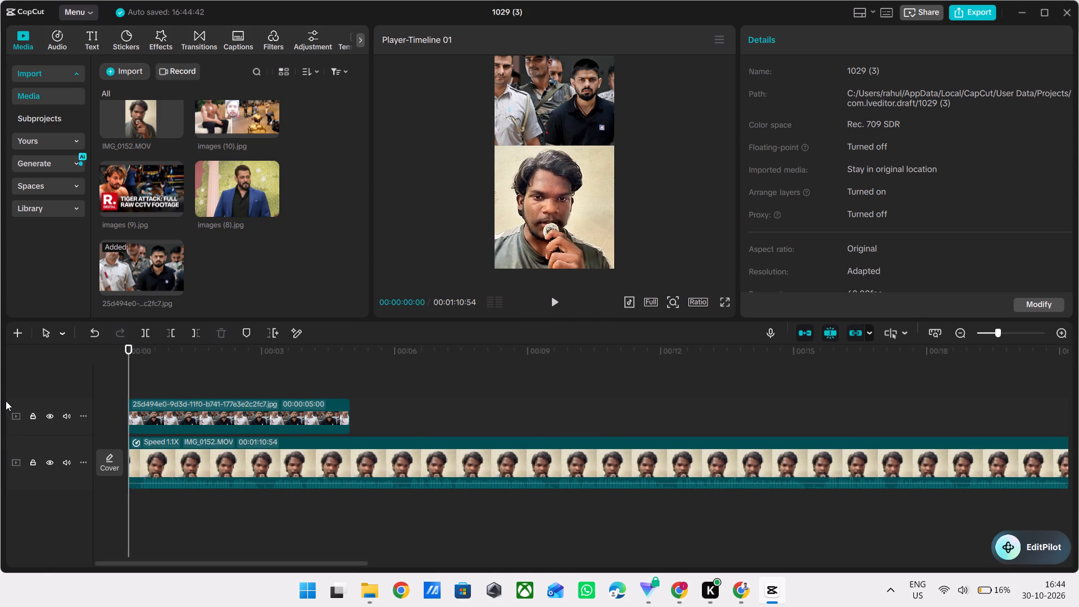
{"action": "key", "text": "space"}
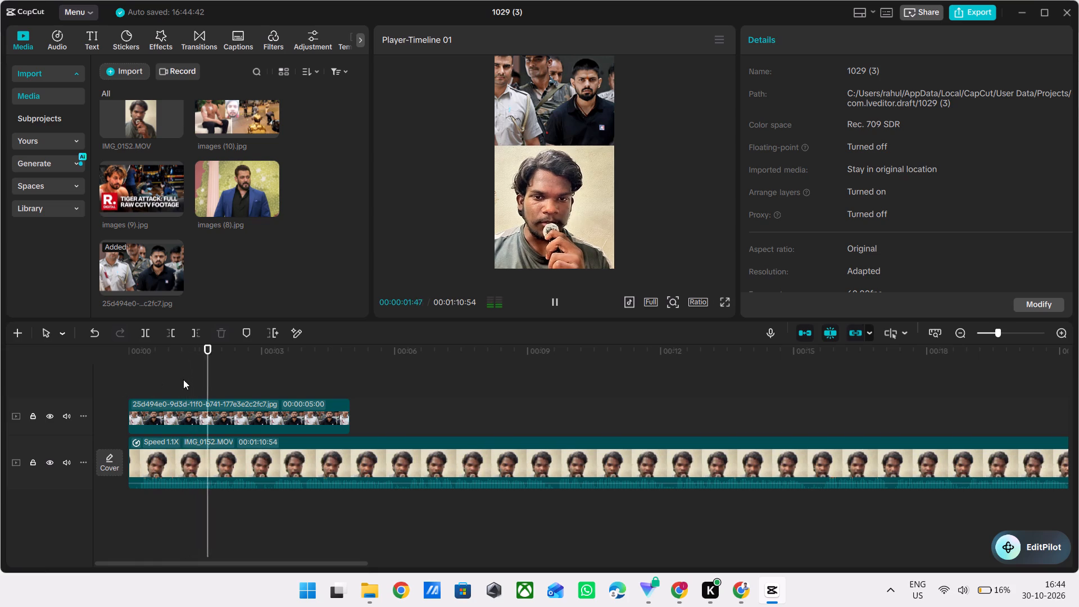
{"action": "key", "text": "space"}
{"action": "left_click", "coordinate": [247, 409]}
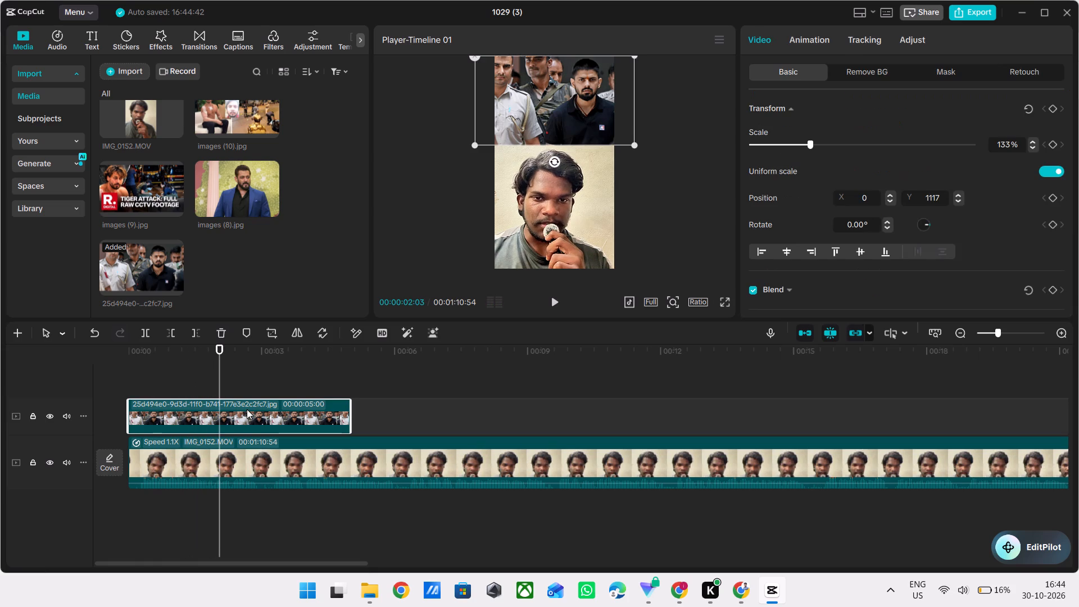
{"action": "left_click", "coordinate": [198, 323]}
{"action": "left_click", "coordinate": [196, 333]}
{"action": "left_click", "coordinate": [244, 383]}
{"action": "left_click_drag", "start_coordinate": [244, 383], "coordinate": [108, 405]}
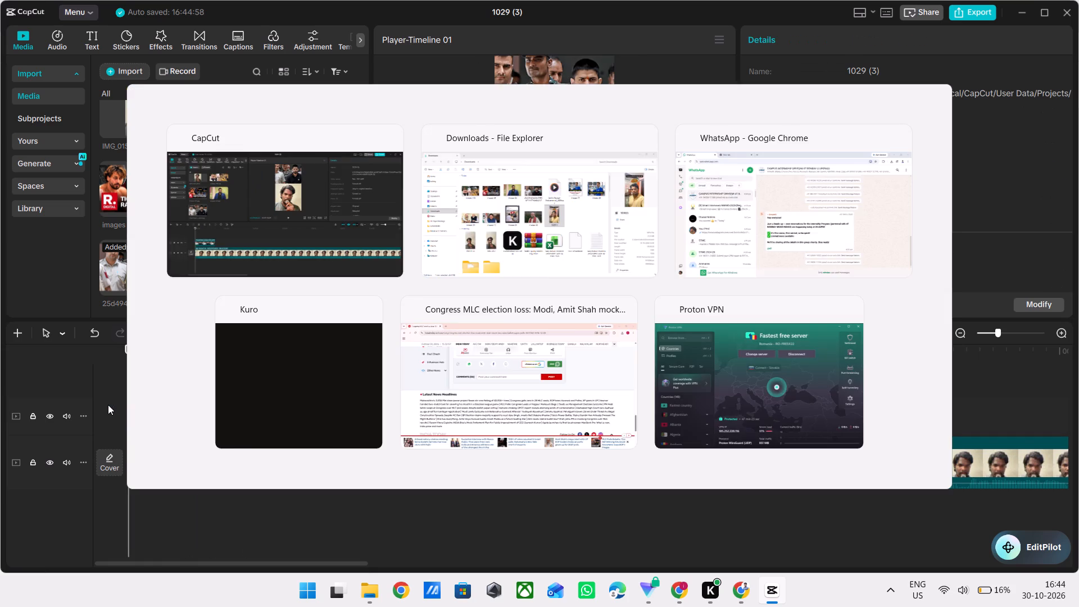
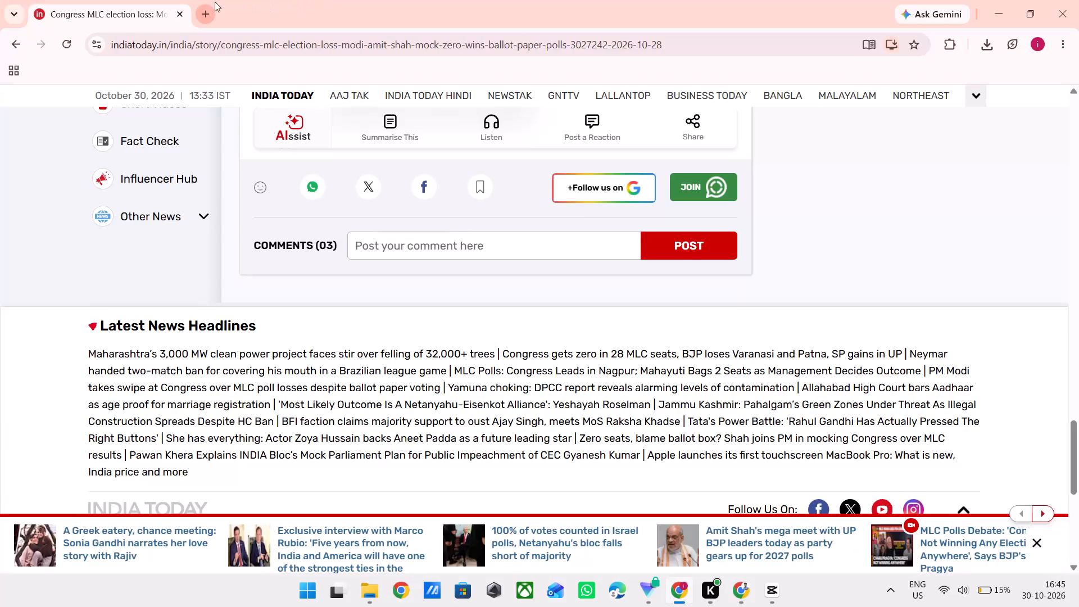
Search Google Images for "amir khan" in a new browser tab.
{"action": "left_click", "coordinate": [216, 2]}
{"action": "left_click", "coordinate": [201, 17]}
{"action": "type", "text": "an"}
{"action": "key", "text": "BackSpace"}
{"action": "type", "text": "mir"}
{"action": "key", "text": "space"}
{"action": "type", "text": "khan"}
{"action": "key", "text": "Return"}
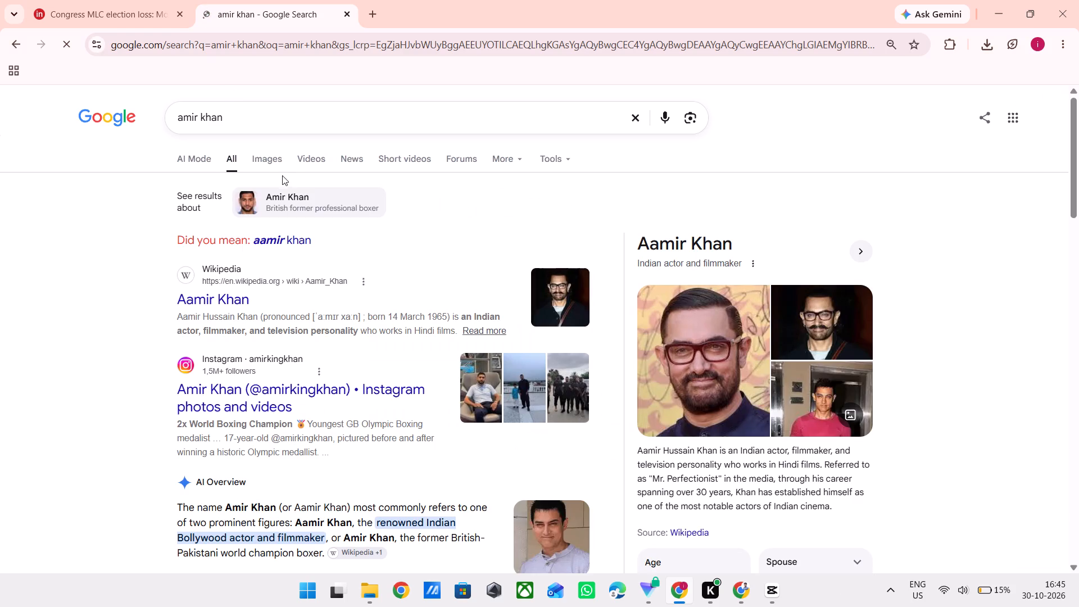
{"action": "left_click", "coordinate": [284, 171]}
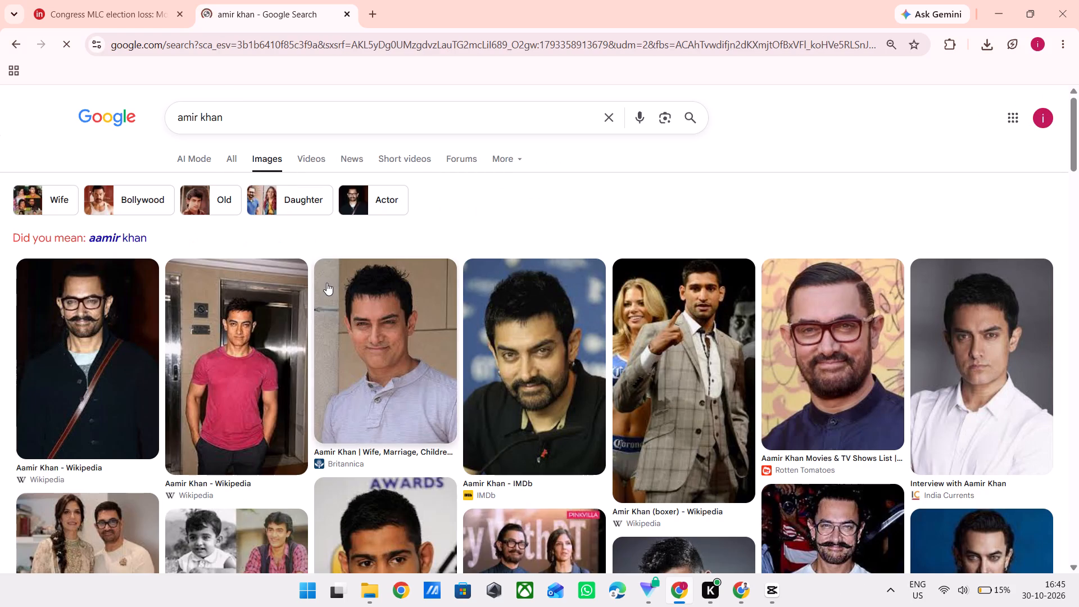
Look over the image results and switch the search to the suggested spelling "aamir khan".
{"action": "scroll", "coordinate": [679, 405], "scroll_direction": "down", "scroll_amount": 2}
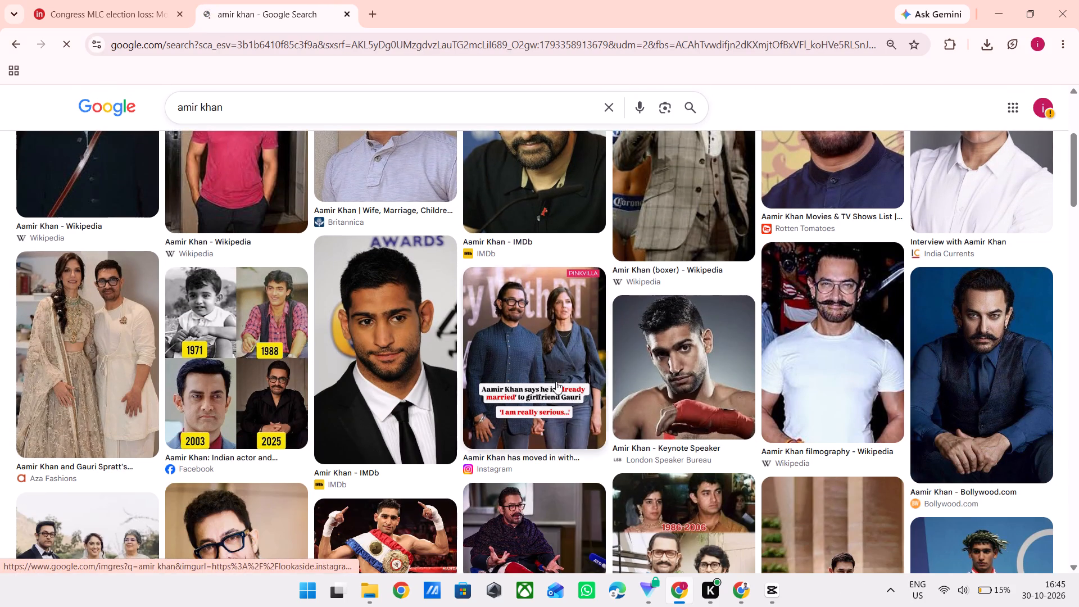
{"action": "scroll", "coordinate": [545, 391], "scroll_direction": "down", "scroll_amount": 1}
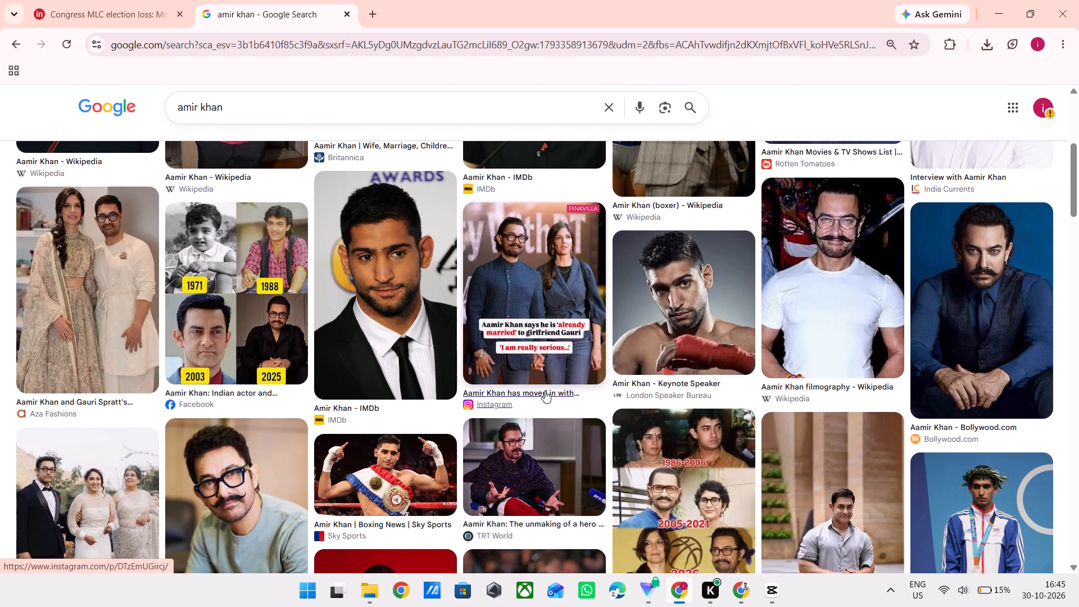
{"action": "scroll", "coordinate": [451, 421], "scroll_direction": "down", "scroll_amount": 2}
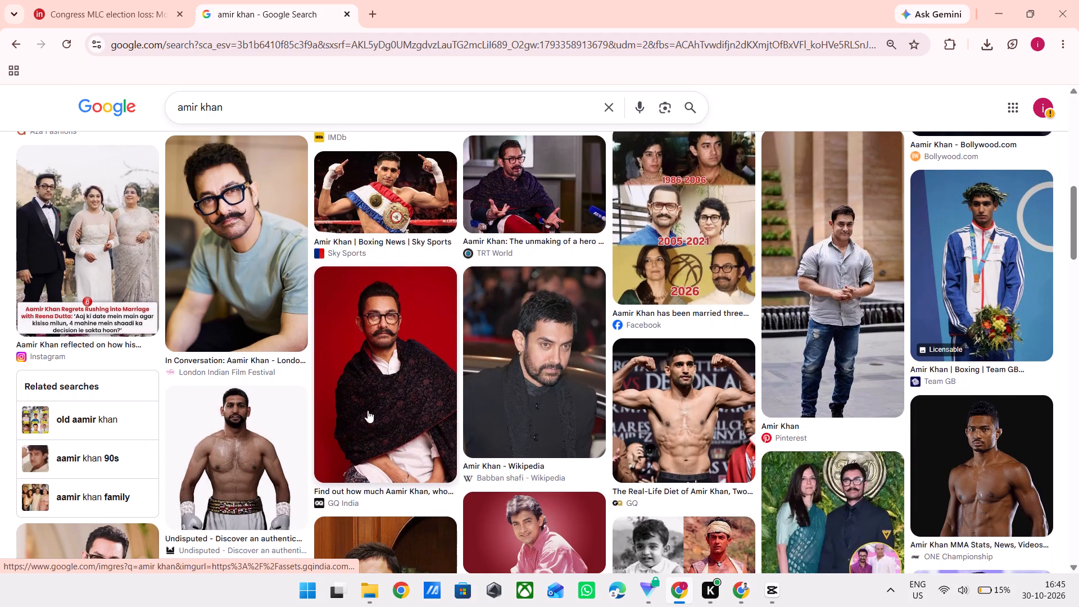
{"action": "scroll", "coordinate": [368, 410], "scroll_direction": "up", "scroll_amount": 8}
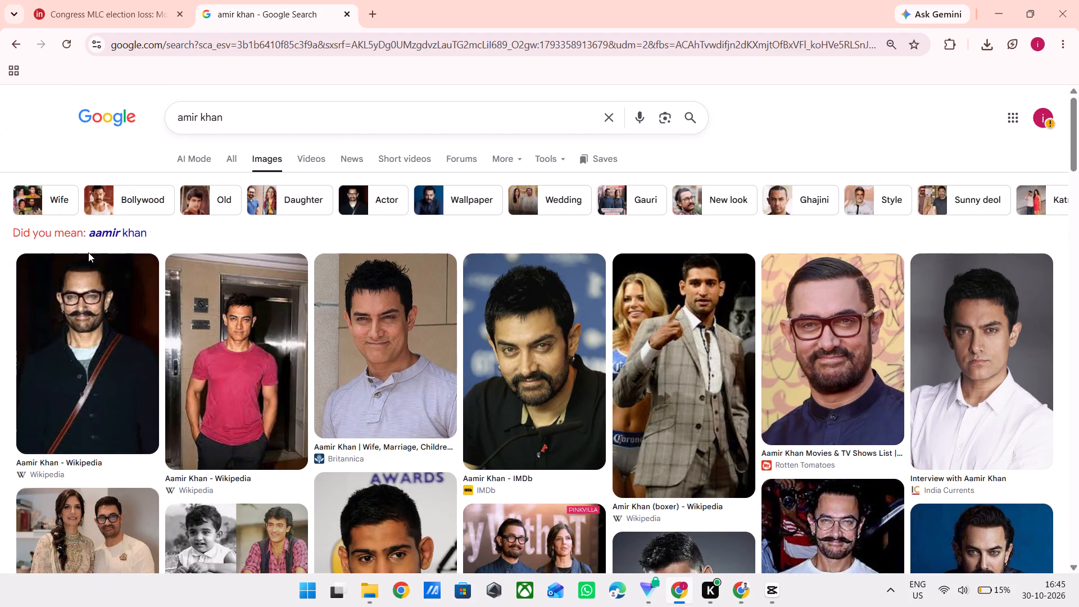
{"action": "left_click", "coordinate": [103, 238]}
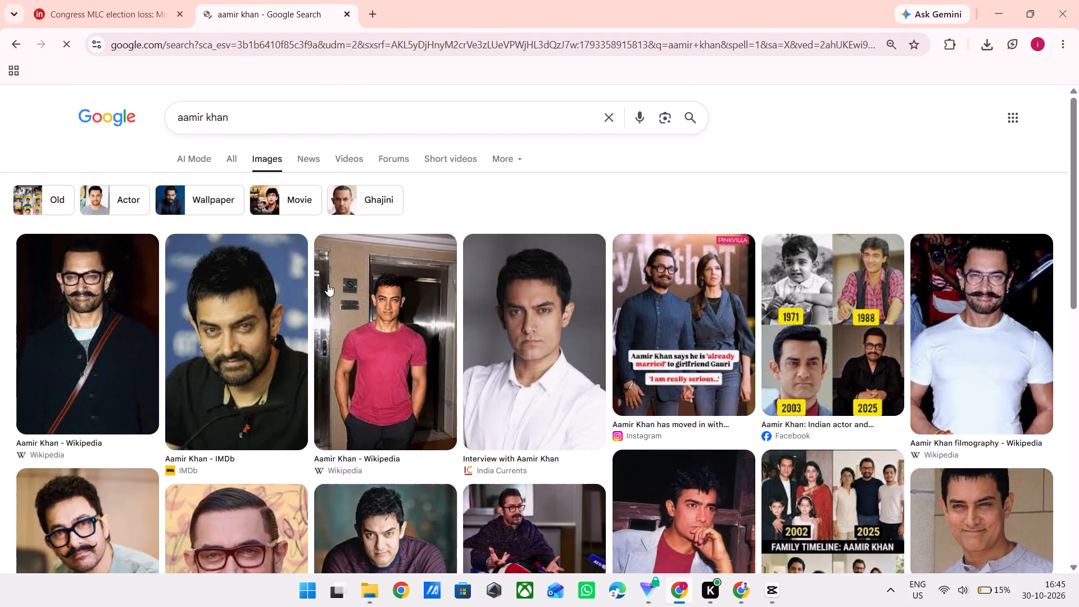
Examine the aamir khan image results and previews from TRT World, The Siasat Daily and Bollywood Hungama for a suitable overlay photo.
{"action": "scroll", "coordinate": [391, 338], "scroll_direction": "down", "scroll_amount": 1}
{"action": "scroll", "coordinate": [445, 369], "scroll_direction": "down", "scroll_amount": 1}
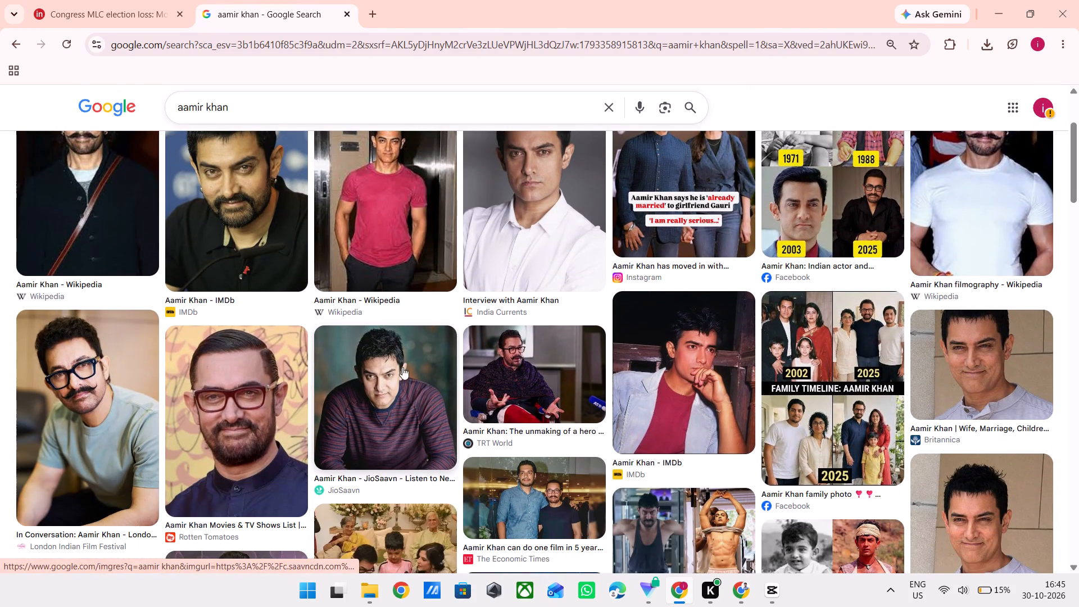
{"action": "left_click", "coordinate": [513, 392]}
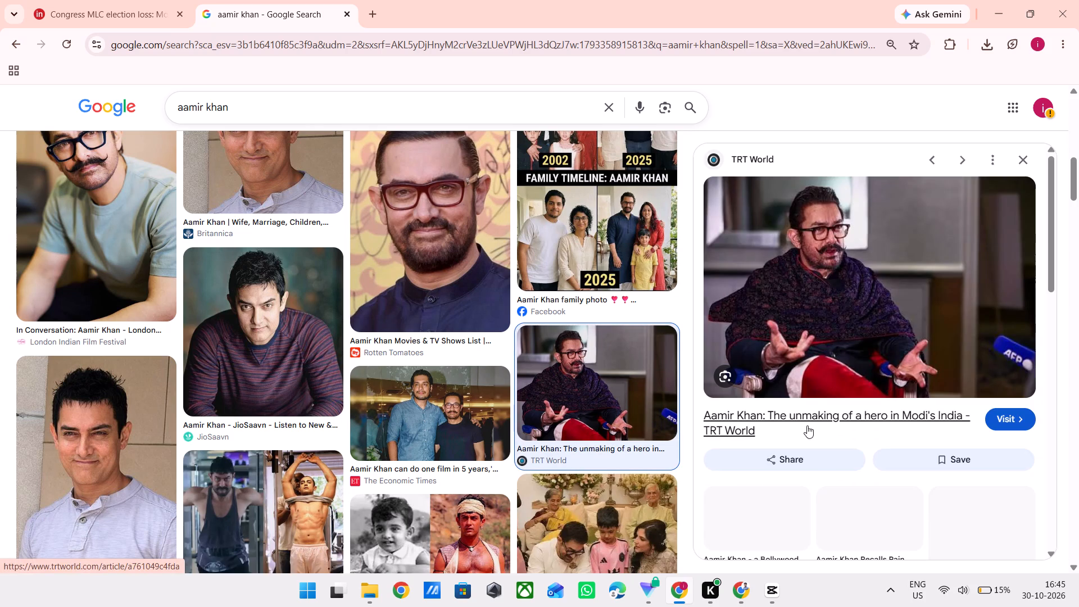
{"action": "scroll", "coordinate": [807, 425], "scroll_direction": "down", "scroll_amount": 1}
{"action": "scroll", "coordinate": [896, 365], "scroll_direction": "down", "scroll_amount": 1}
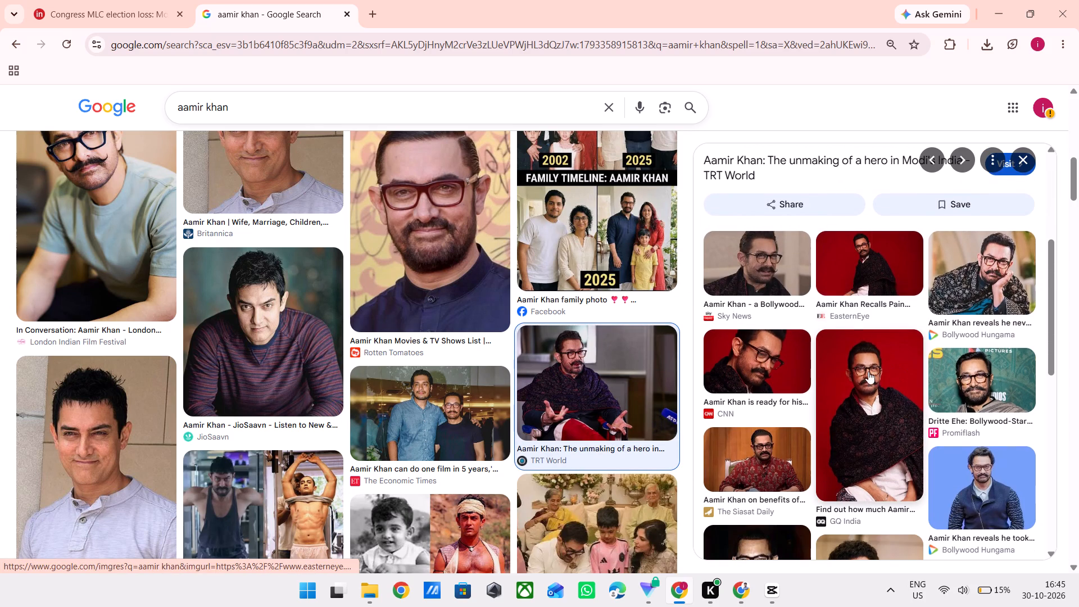
{"action": "left_click", "coordinate": [793, 447]}
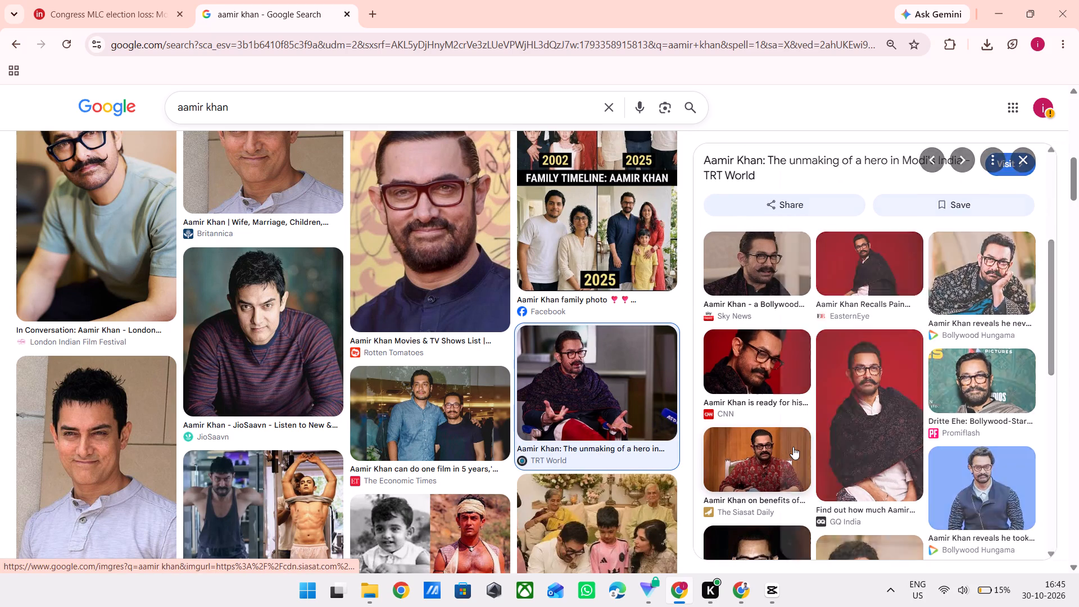
{"action": "scroll", "coordinate": [919, 444], "scroll_direction": "down", "scroll_amount": 1}
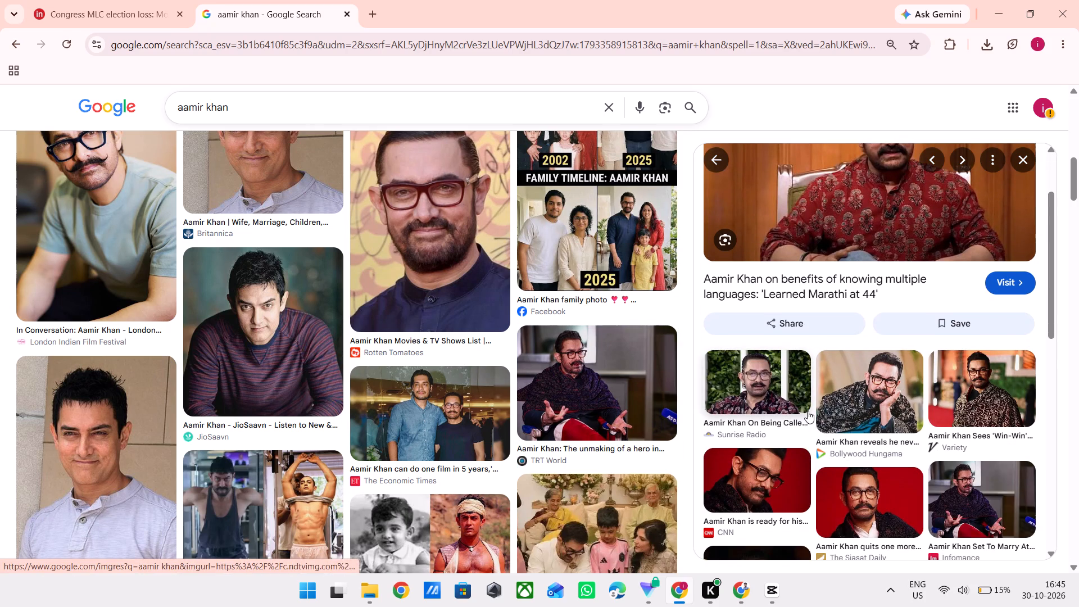
{"action": "scroll", "coordinate": [808, 411], "scroll_direction": "down", "scroll_amount": 2}
{"action": "scroll", "coordinate": [880, 460], "scroll_direction": "down", "scroll_amount": 1}
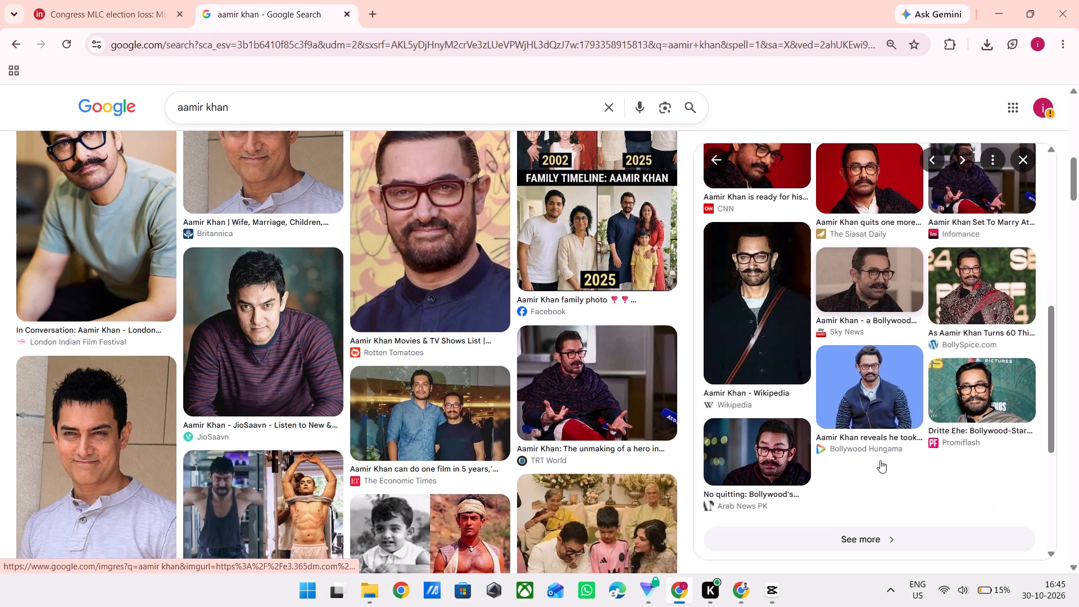
{"action": "scroll", "coordinate": [880, 460], "scroll_direction": "down", "scroll_amount": 1}
{"action": "left_click", "coordinate": [879, 413]}
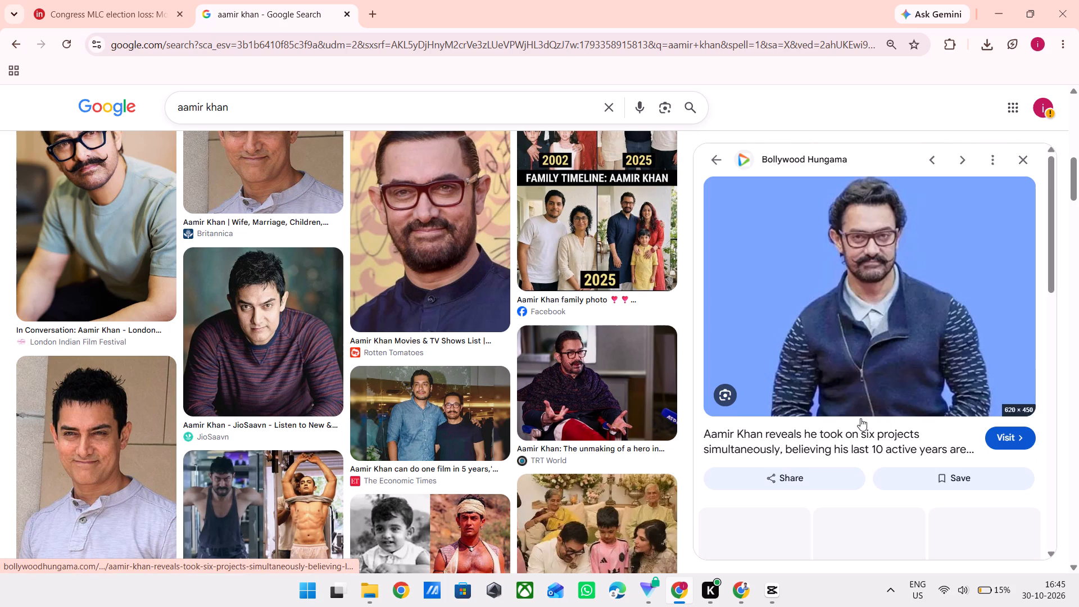
{"action": "scroll", "coordinate": [870, 448], "scroll_direction": "down", "scroll_amount": 1}
{"action": "scroll", "coordinate": [534, 437], "scroll_direction": "down", "scroll_amount": 1}
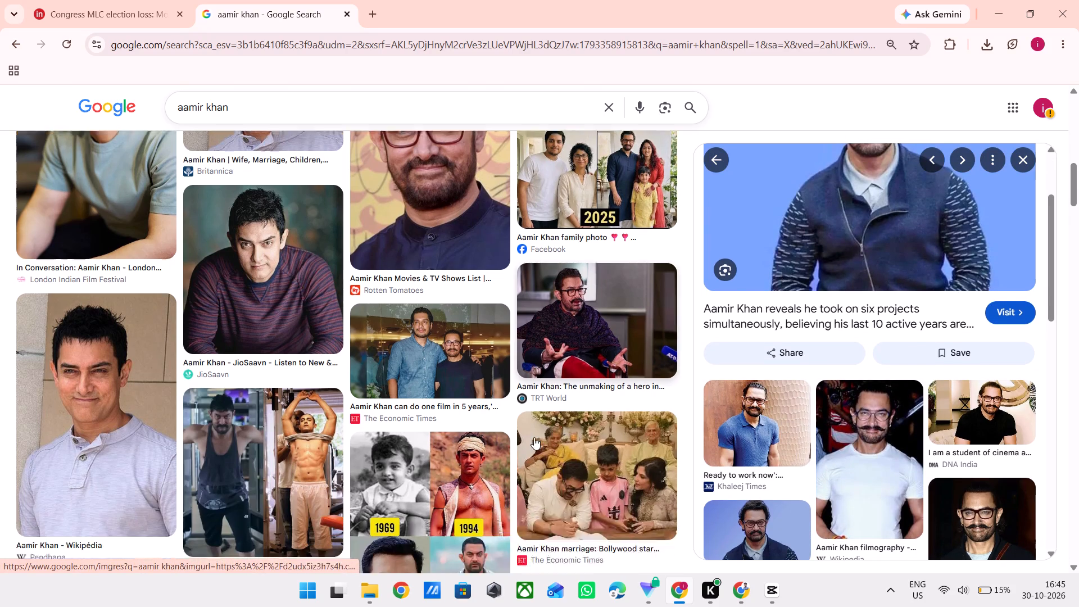
{"action": "scroll", "coordinate": [534, 437], "scroll_direction": "down", "scroll_amount": 3}
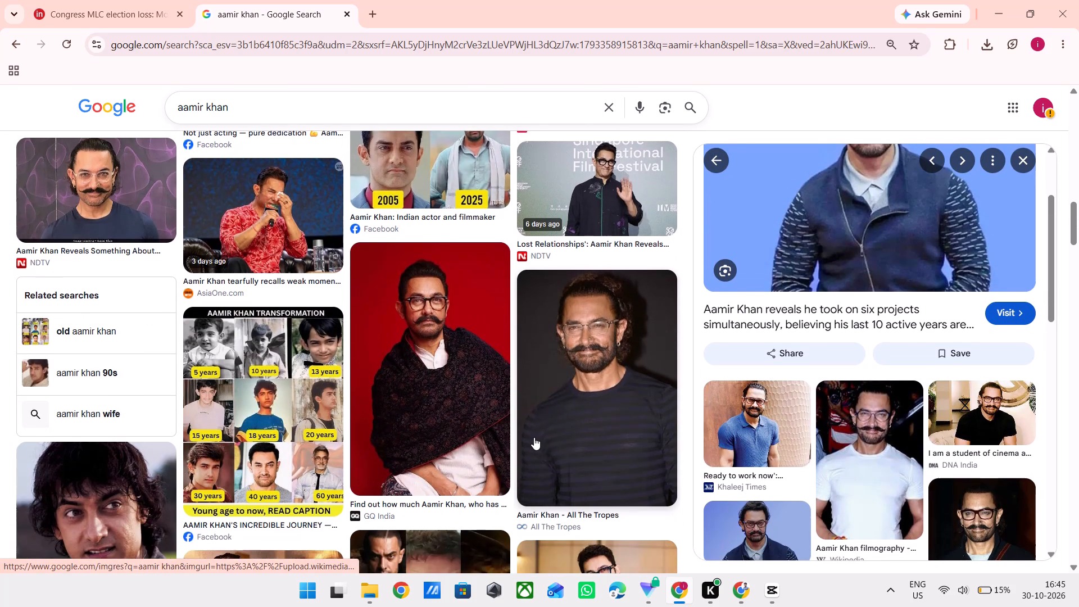
{"action": "scroll", "coordinate": [534, 437], "scroll_direction": "down", "scroll_amount": 2}
{"action": "scroll", "coordinate": [402, 454], "scroll_direction": "down", "scroll_amount": 1}
{"action": "scroll", "coordinate": [402, 454], "scroll_direction": "up", "scroll_amount": 8}
Refine the image search to "aamir khan bishnoi".
{"action": "left_click", "coordinate": [302, 106]}
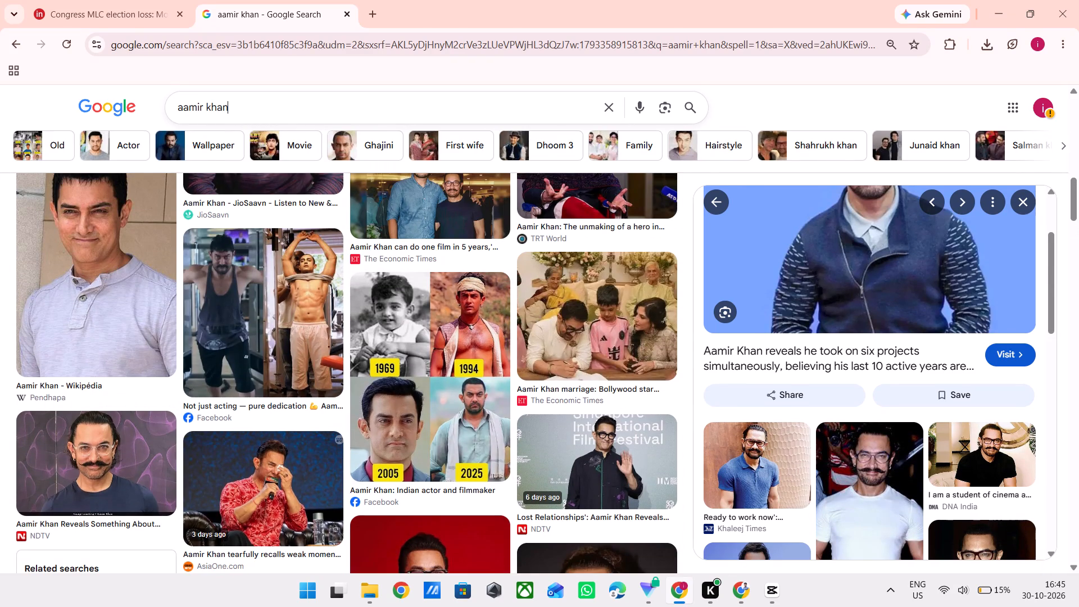
{"action": "key", "text": "space"}
{"action": "type", "text": "bishnoi"}
{"action": "key", "text": "Return"}
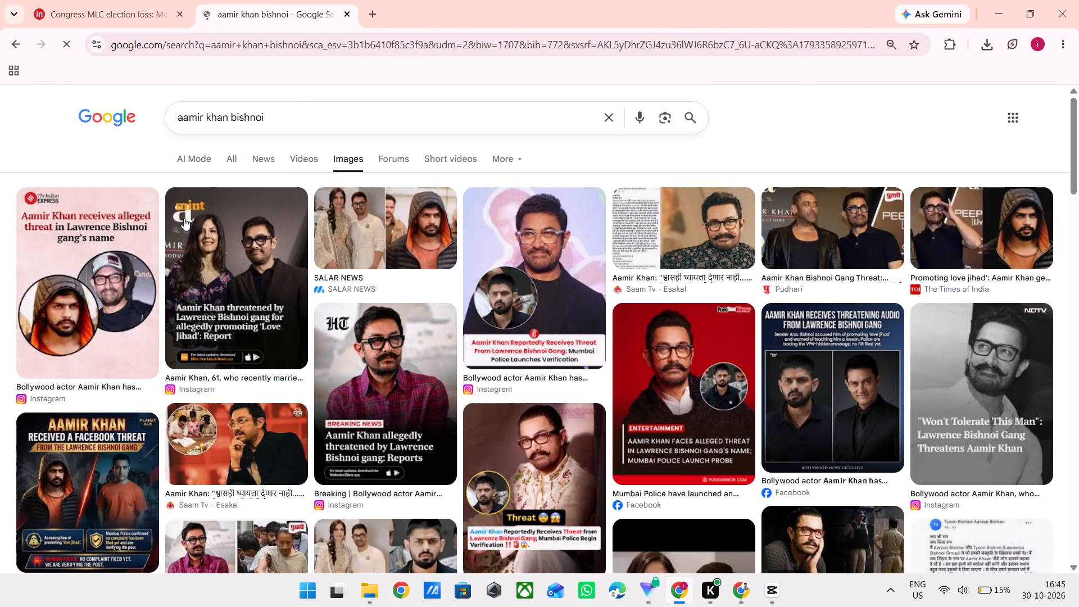
Preview the SALAR NEWS side-by-side image and examine its related images for a usable overlay picture without headline text.
{"action": "left_click", "coordinate": [392, 258]}
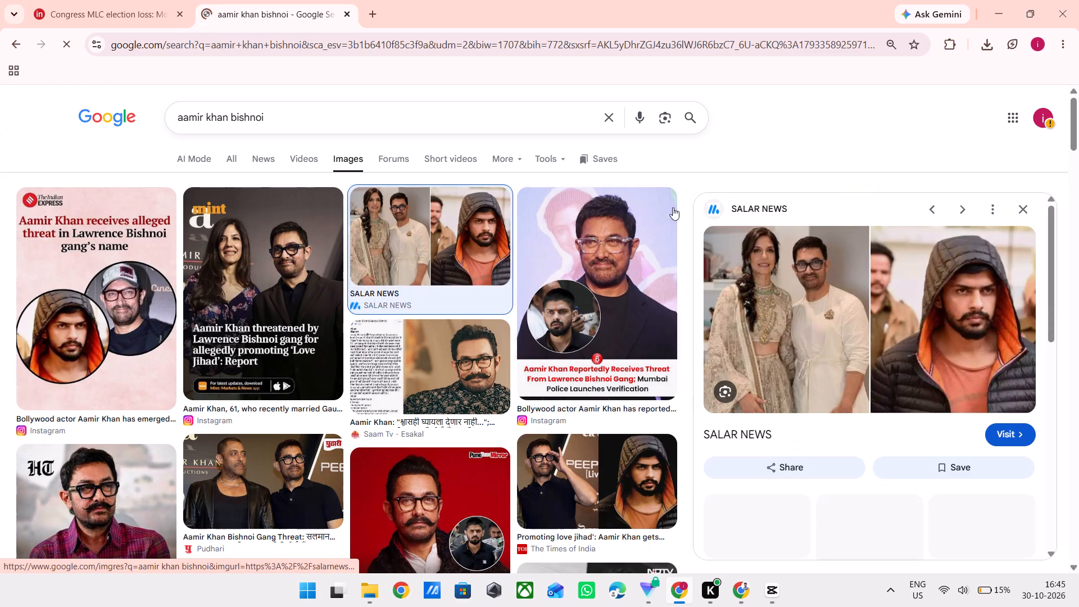
{"action": "scroll", "coordinate": [905, 343], "scroll_direction": "down", "scroll_amount": 2}
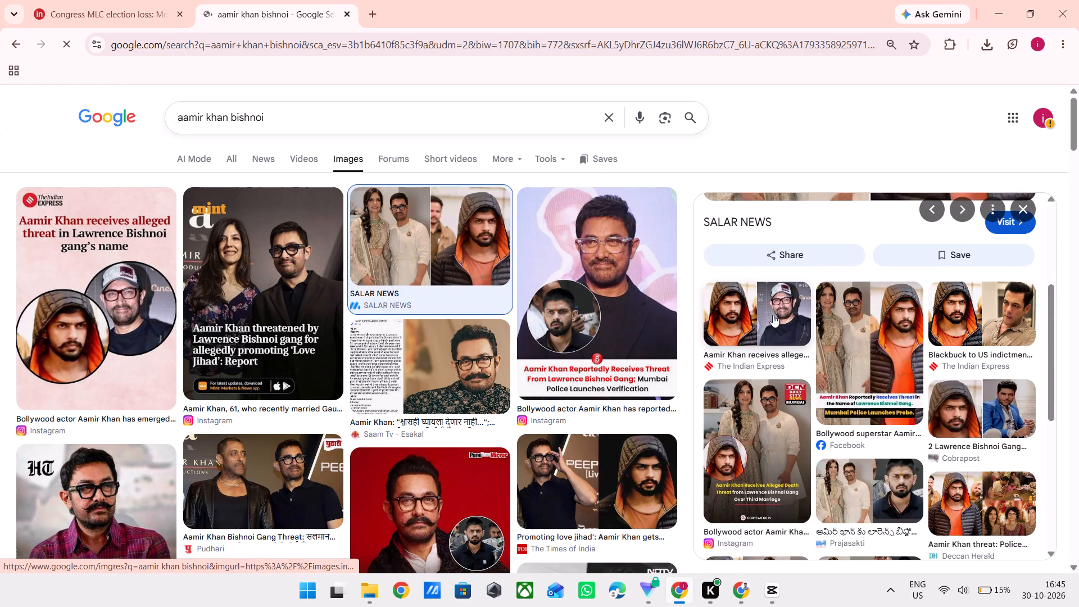
{"action": "scroll", "coordinate": [955, 365], "scroll_direction": "down", "scroll_amount": 1}
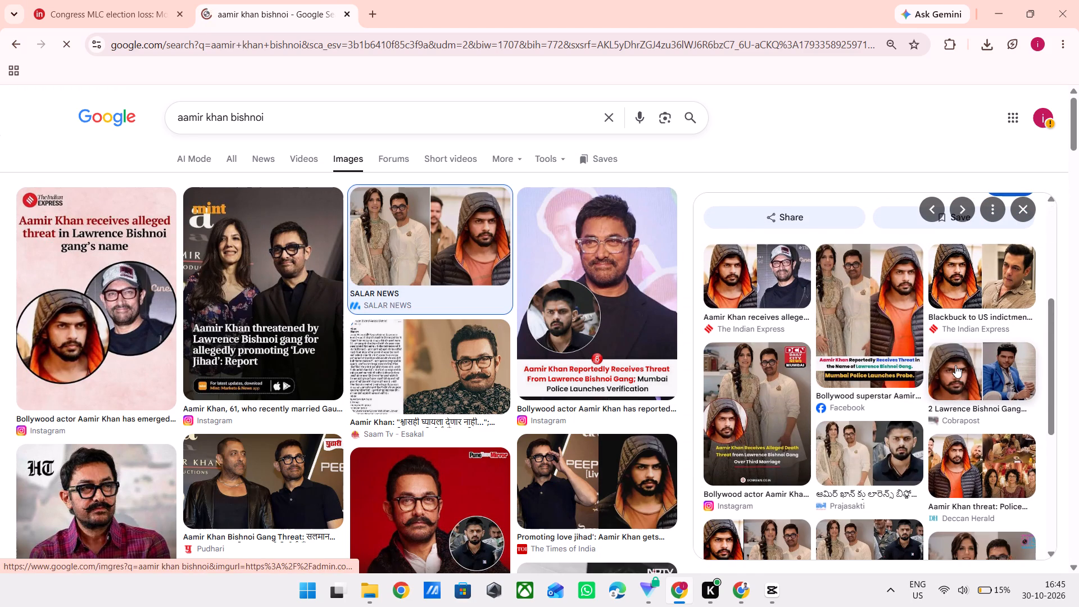
{"action": "scroll", "coordinate": [955, 365], "scroll_direction": "down", "scroll_amount": 1}
{"action": "scroll", "coordinate": [579, 465], "scroll_direction": "down", "scroll_amount": 1}
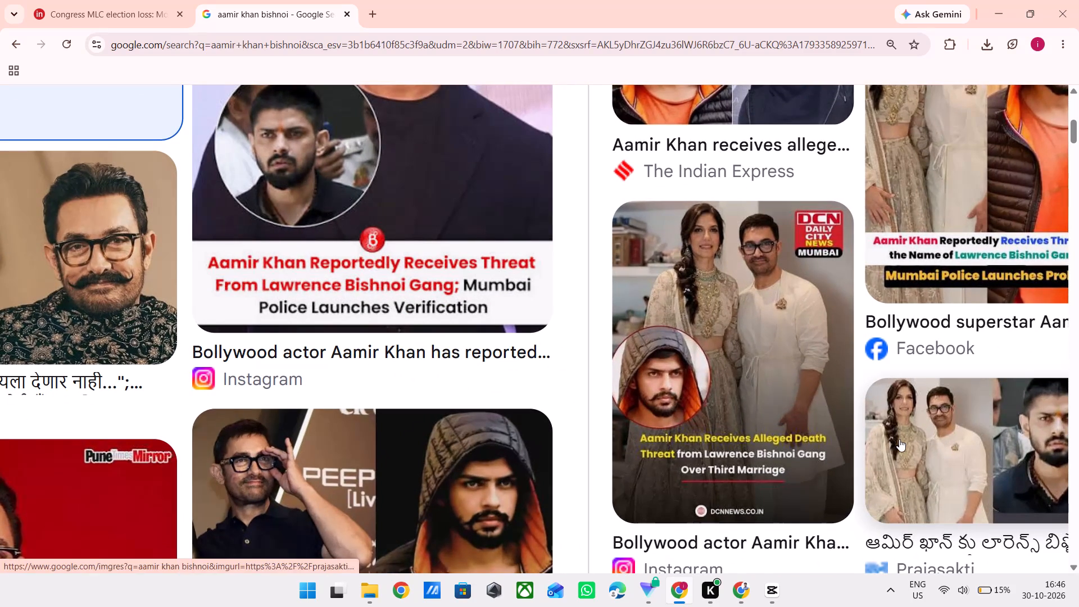
{"action": "scroll", "coordinate": [899, 439], "scroll_direction": "up", "scroll_amount": 5}
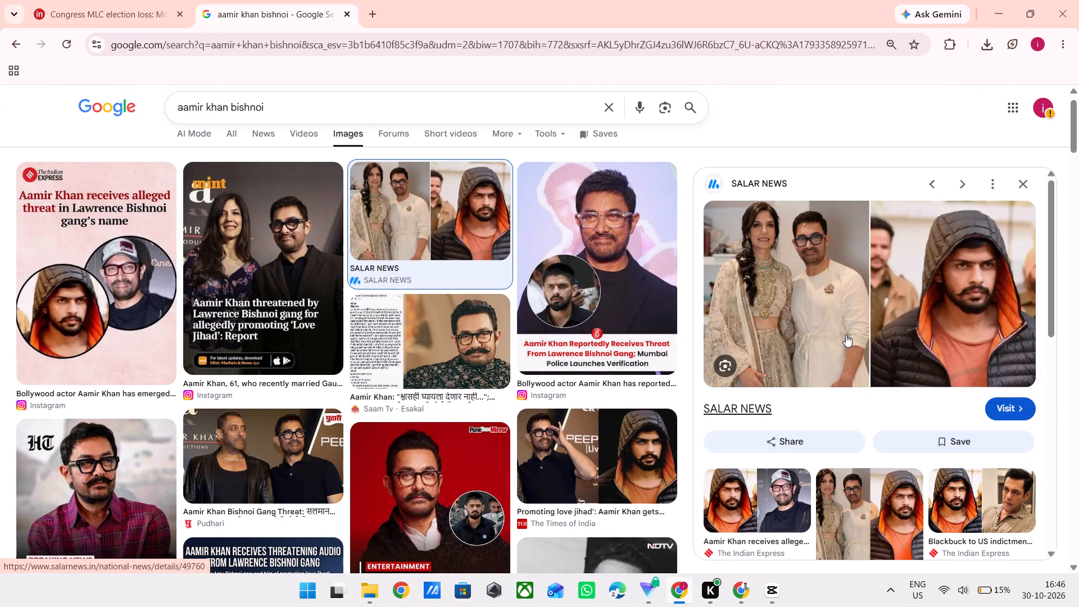
{"action": "right_click", "coordinate": [846, 334]}
{"action": "left_click", "coordinate": [815, 104]}
{"action": "scroll", "coordinate": [768, 407], "scroll_direction": "down", "scroll_amount": 1}
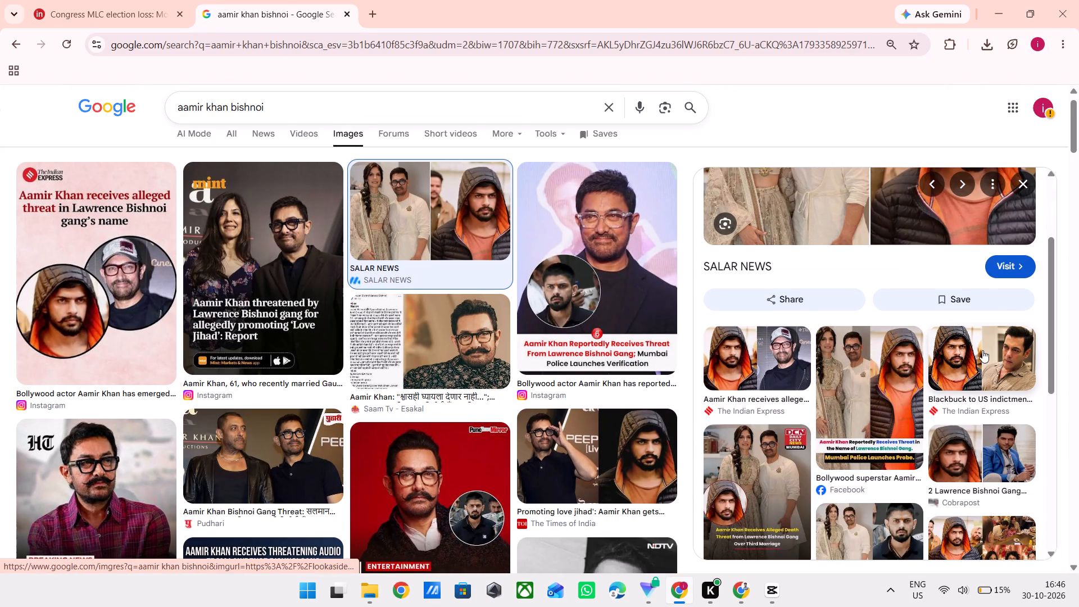
{"action": "scroll", "coordinate": [851, 380], "scroll_direction": "down", "scroll_amount": 1}
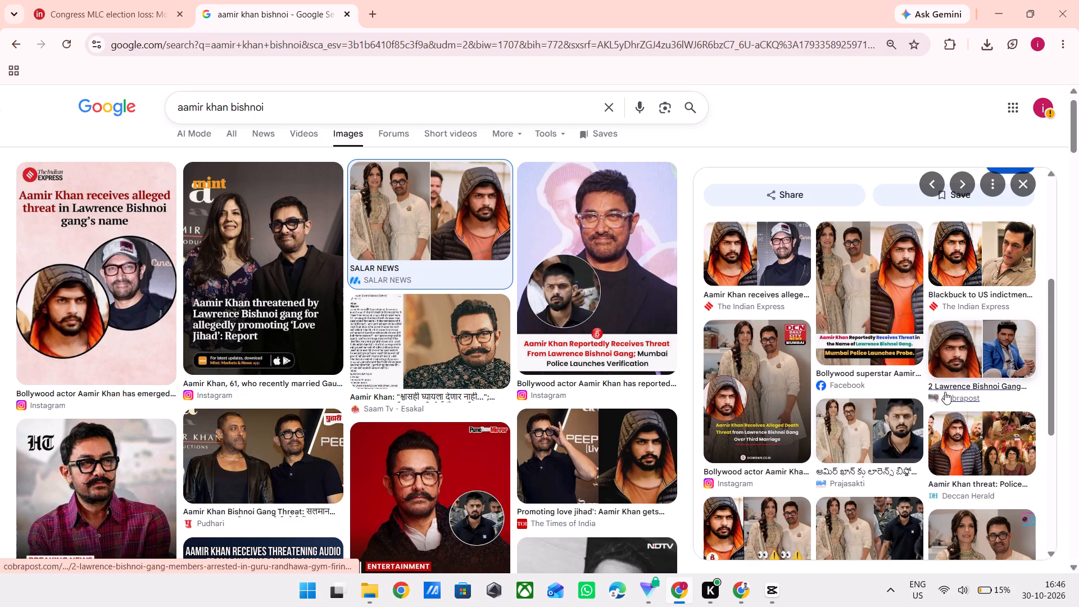
{"action": "scroll", "coordinate": [932, 457], "scroll_direction": "down", "scroll_amount": 1}
{"action": "scroll", "coordinate": [818, 410], "scroll_direction": "up", "scroll_amount": 3}
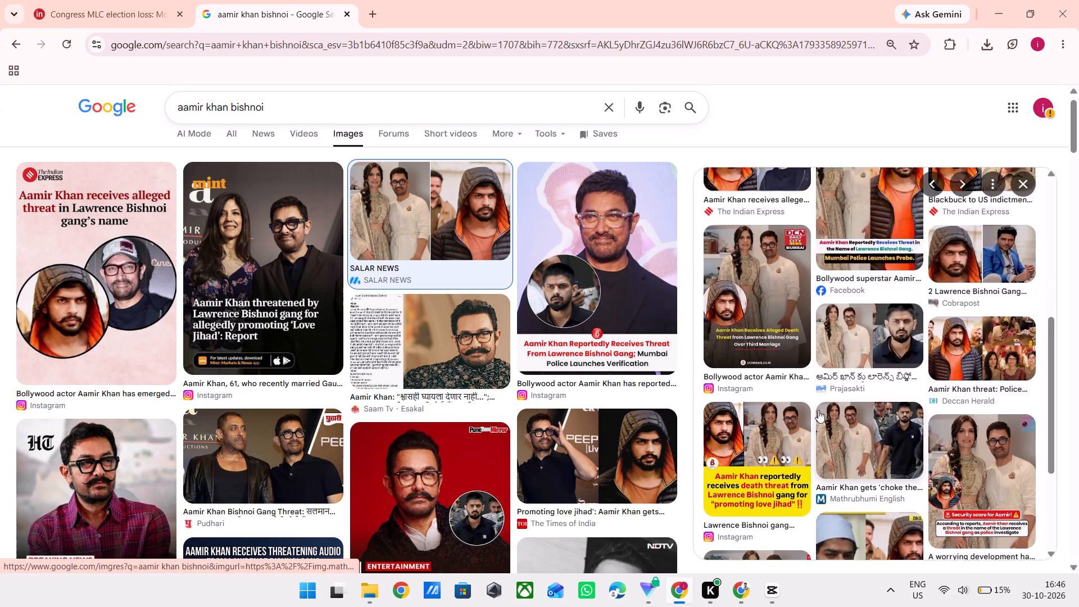
{"action": "scroll", "coordinate": [818, 410], "scroll_direction": "up", "scroll_amount": 5}
{"action": "scroll", "coordinate": [548, 373], "scroll_direction": "down", "scroll_amount": 1}
{"action": "scroll", "coordinate": [548, 373], "scroll_direction": "left", "scroll_amount": 1}
Preview The Times of India image and The Indian Express split image, and compare them with the related and remaining results.
{"action": "left_click", "coordinate": [548, 373]}
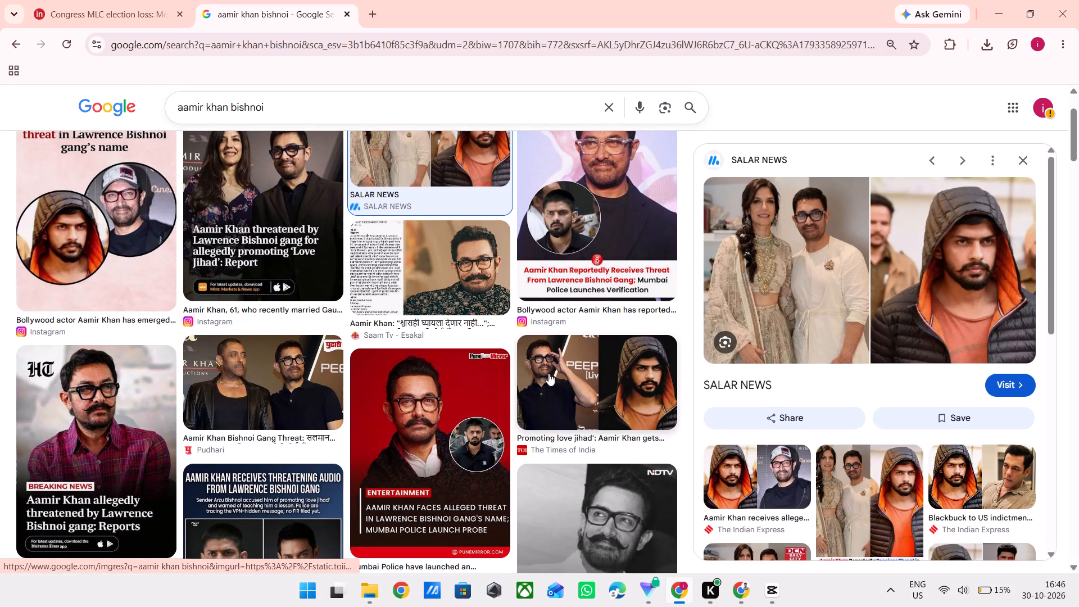
{"action": "scroll", "coordinate": [749, 438], "scroll_direction": "down", "scroll_amount": 1}
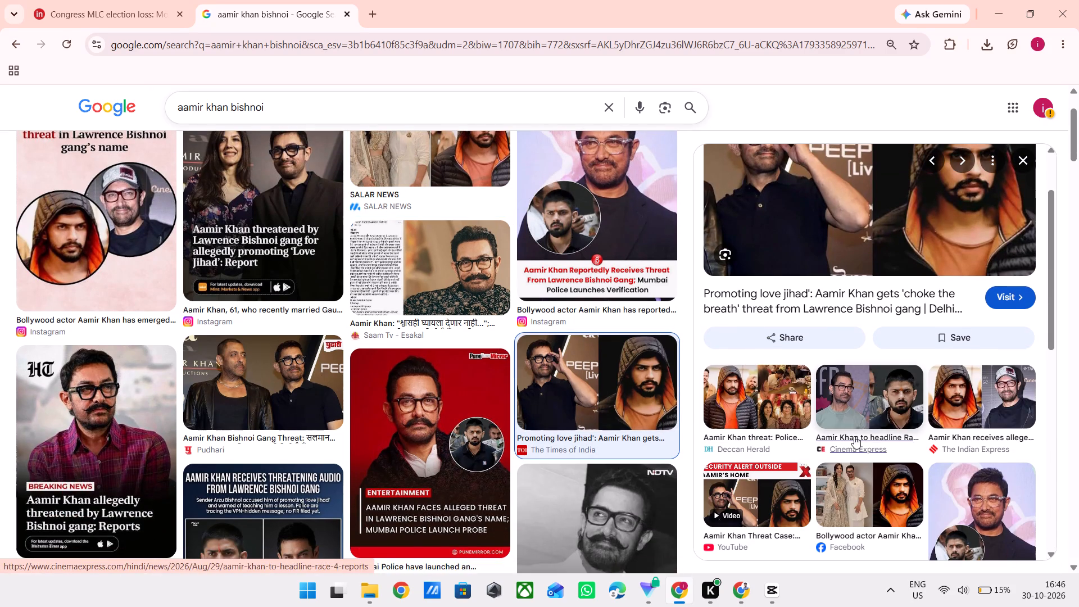
{"action": "left_click", "coordinate": [959, 406]}
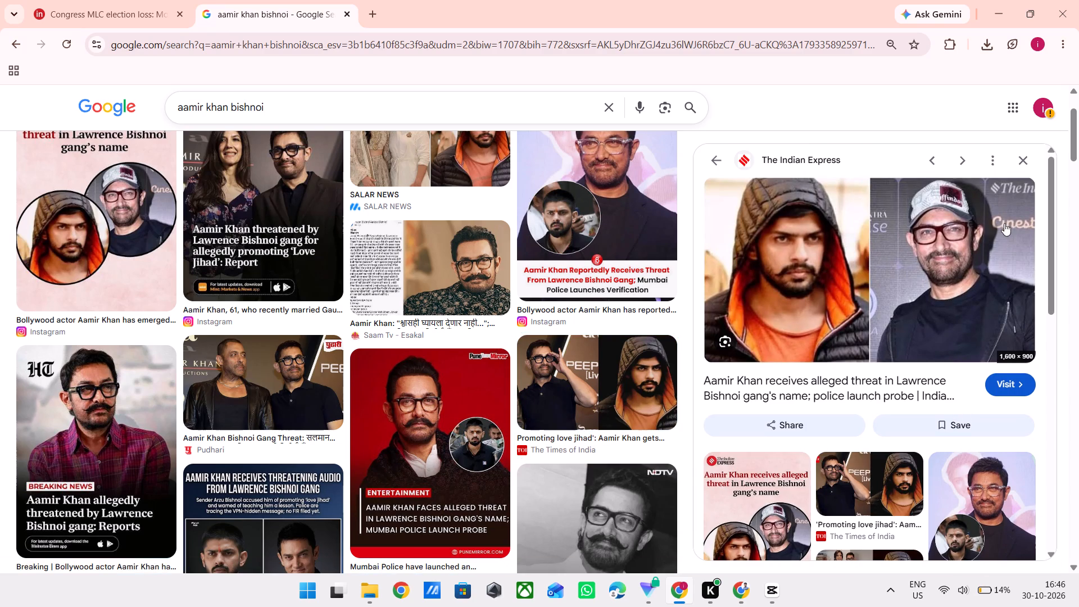
{"action": "scroll", "coordinate": [929, 280], "scroll_direction": "down", "scroll_amount": 1}
{"action": "scroll", "coordinate": [898, 351], "scroll_direction": "down", "scroll_amount": 2}
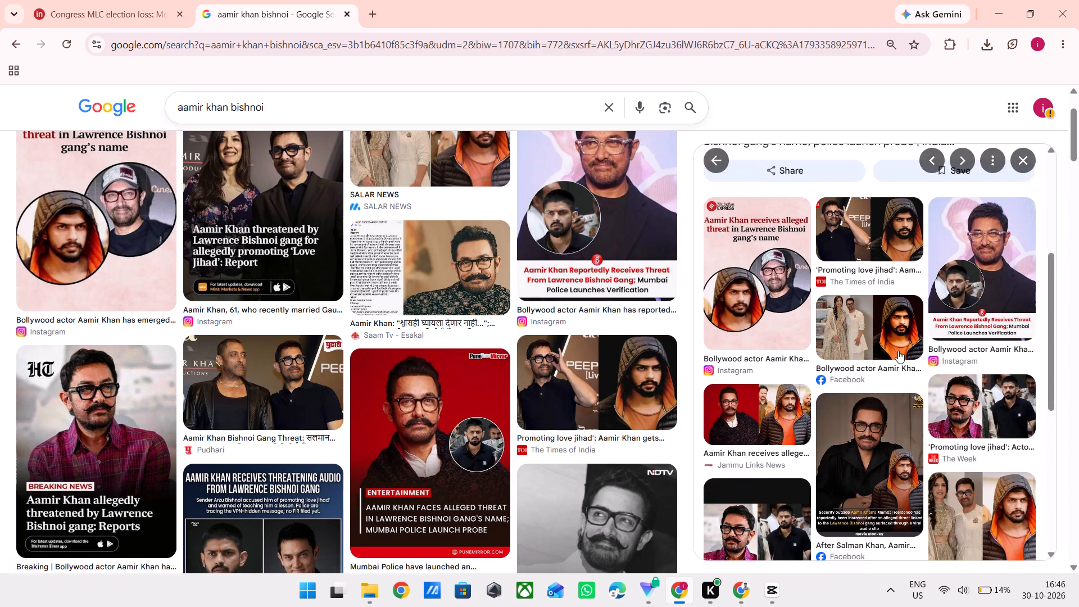
{"action": "scroll", "coordinate": [922, 319], "scroll_direction": "down", "scroll_amount": 1}
{"action": "scroll", "coordinate": [516, 374], "scroll_direction": "down", "scroll_amount": 3}
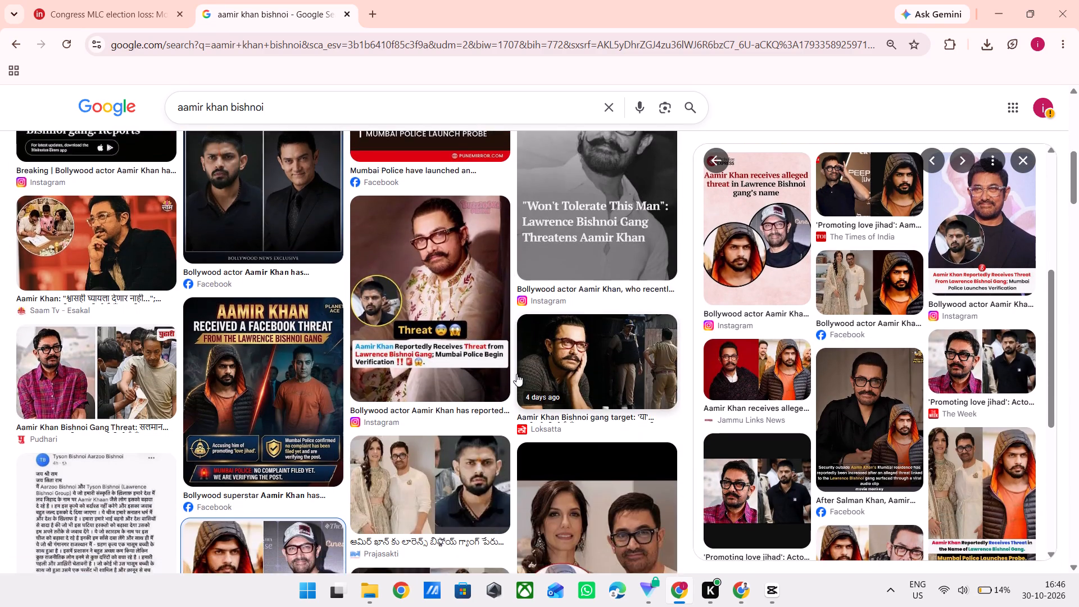
{"action": "scroll", "coordinate": [516, 374], "scroll_direction": "down", "scroll_amount": 7}
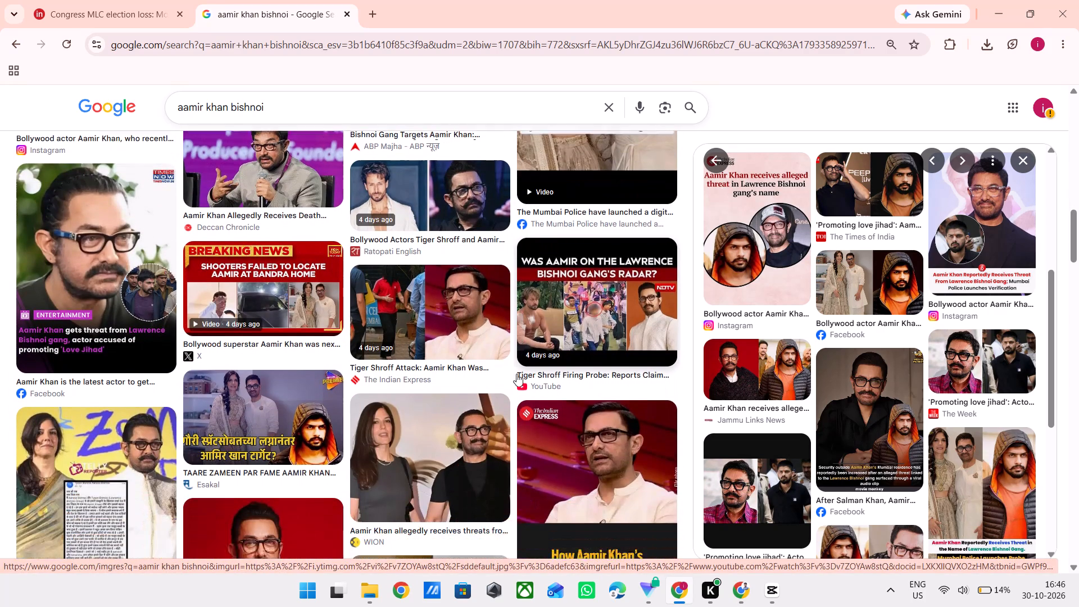
{"action": "scroll", "coordinate": [516, 374], "scroll_direction": "down", "scroll_amount": 2}
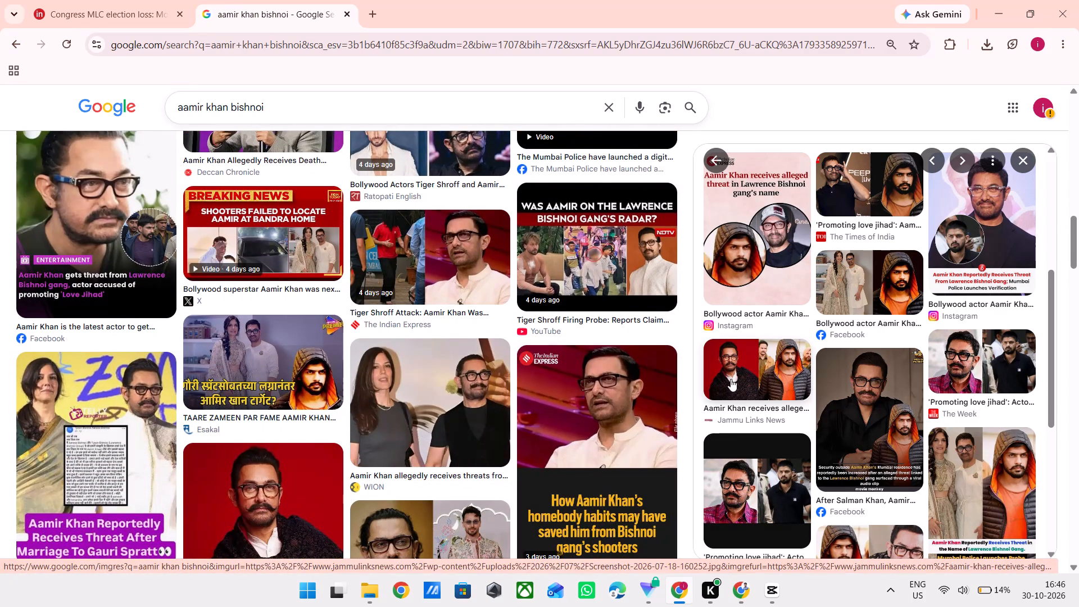
{"action": "scroll", "coordinate": [731, 379], "scroll_direction": "up", "scroll_amount": 8}
Save The Indian Express split image of the hooded man and Aamir Khan to the Downloads folder as a JPG.
{"action": "right_click", "coordinate": [803, 280]}
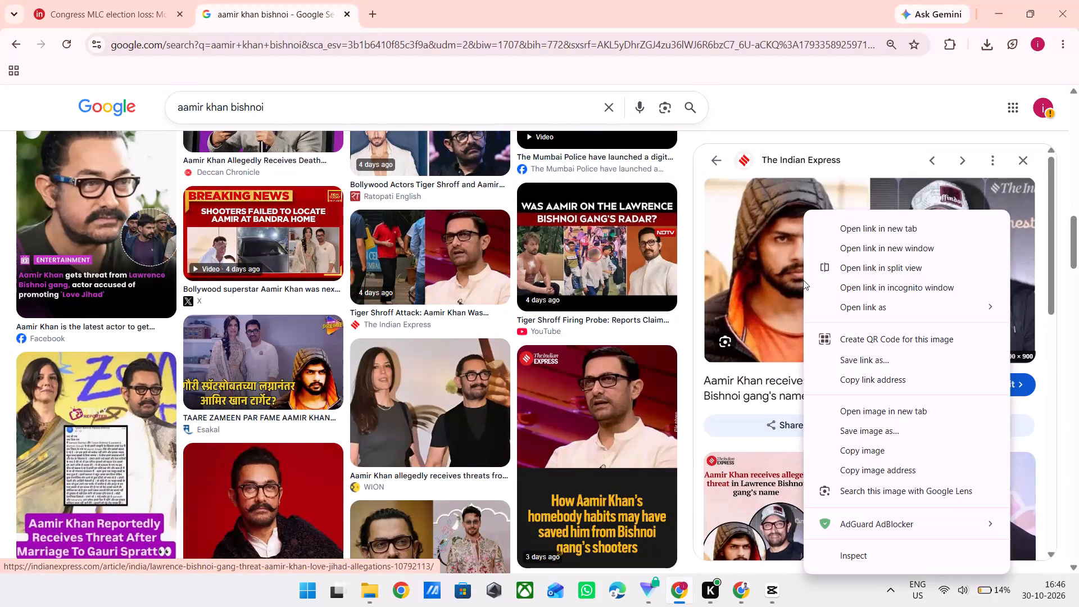
{"action": "left_click", "coordinate": [872, 433]}
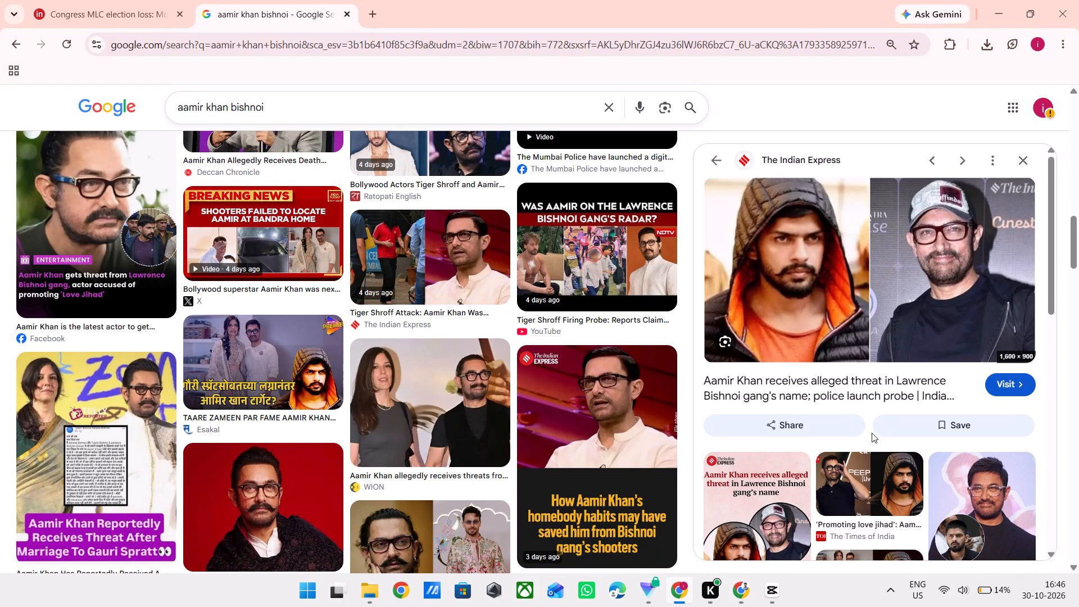
{"action": "left_click", "coordinate": [421, 306]}
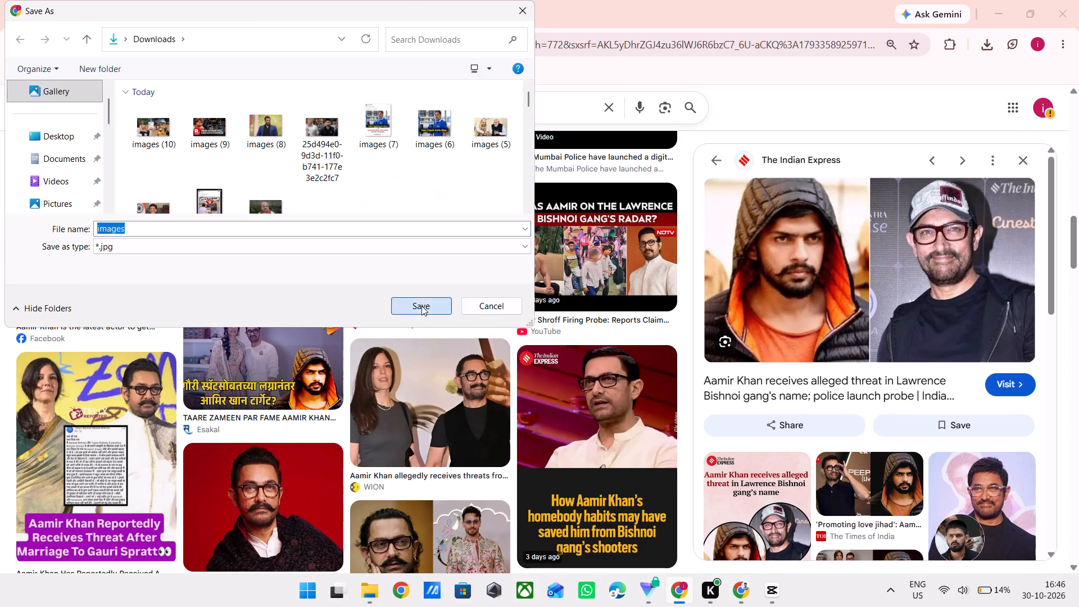
Return to the India Today article about the Congress MLC election loss.
{"action": "left_click", "coordinate": [111, 0]}
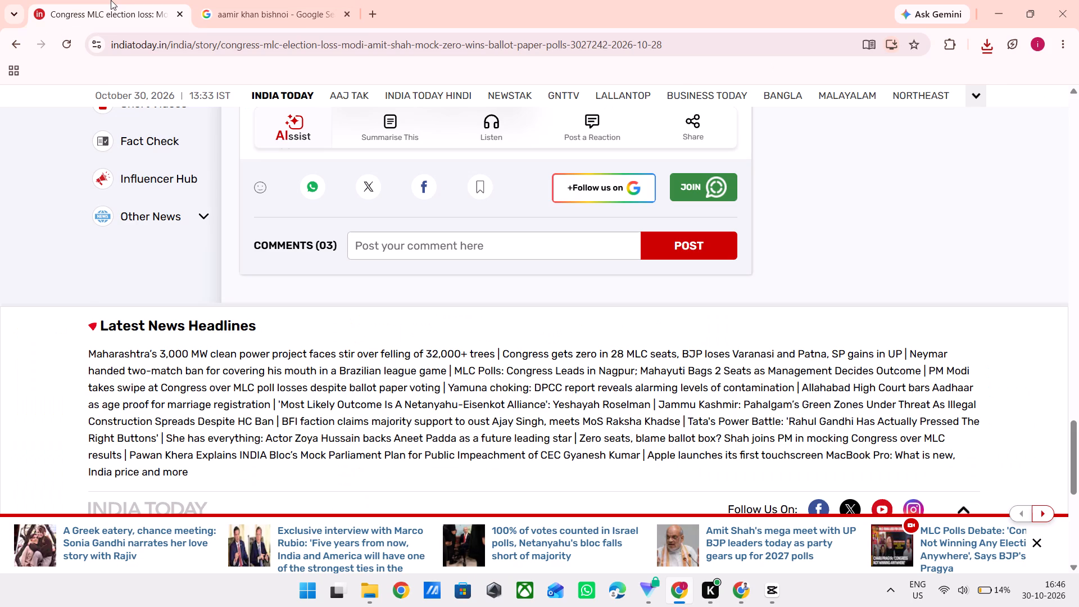
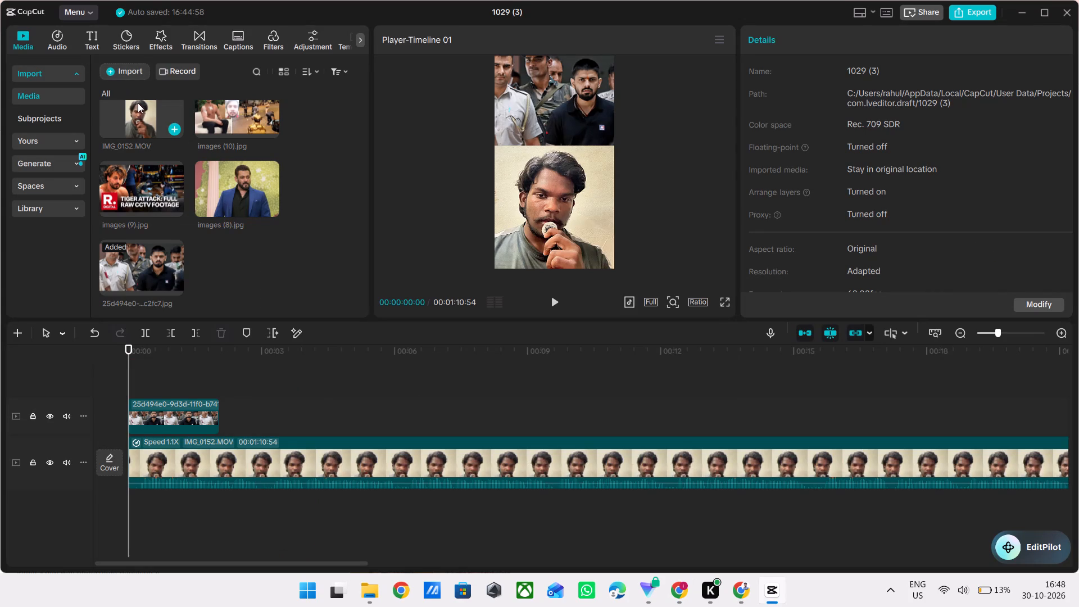
Import images.jpg from the Downloads folder and place it on the overlay track directly after the first overlay image.
{"action": "left_click", "coordinate": [120, 77]}
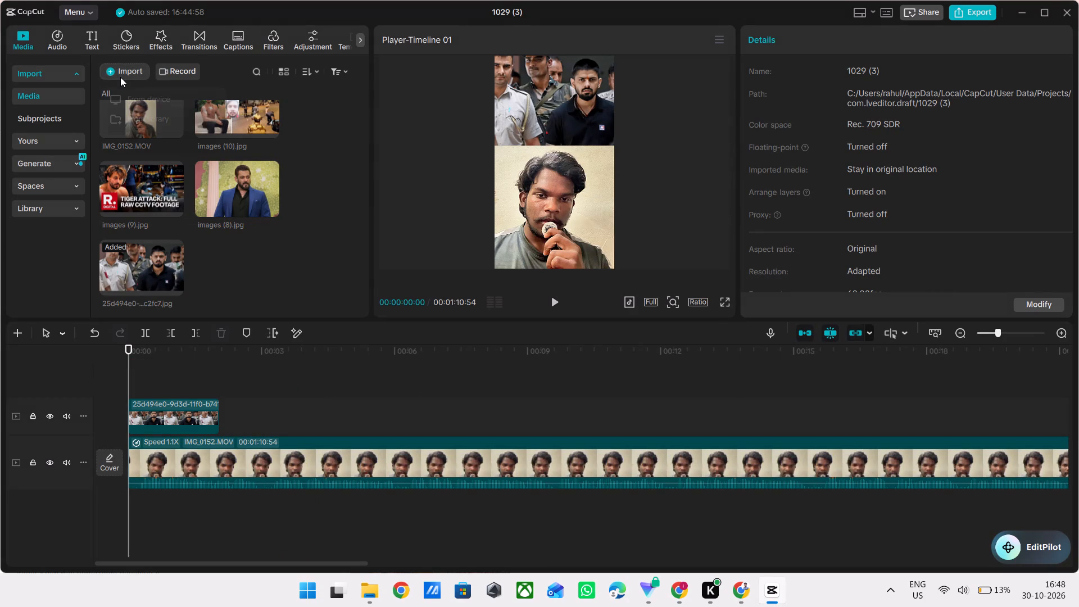
{"action": "left_click", "coordinate": [126, 98]}
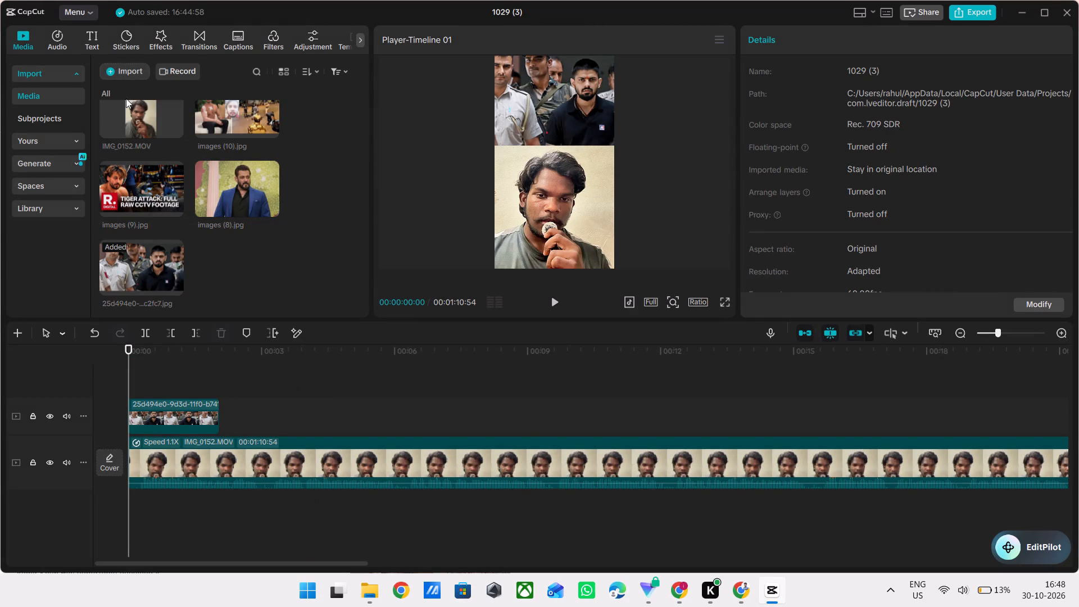
{"action": "left_click", "coordinate": [229, 135]}
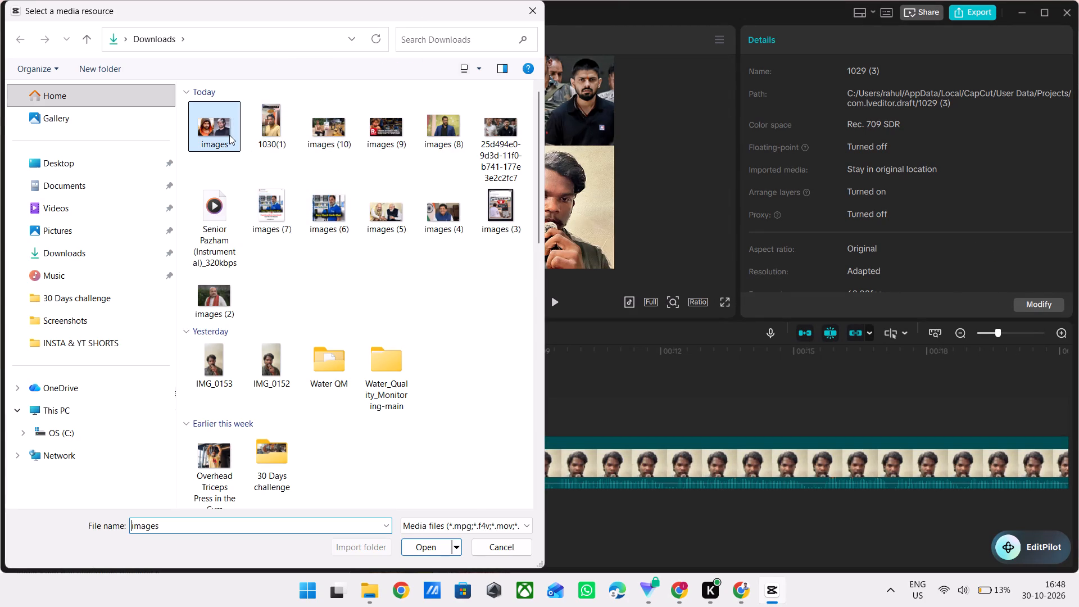
{"action": "key", "text": "Return"}
{"action": "left_click_drag", "start_coordinate": [242, 256], "coordinate": [221, 413]}
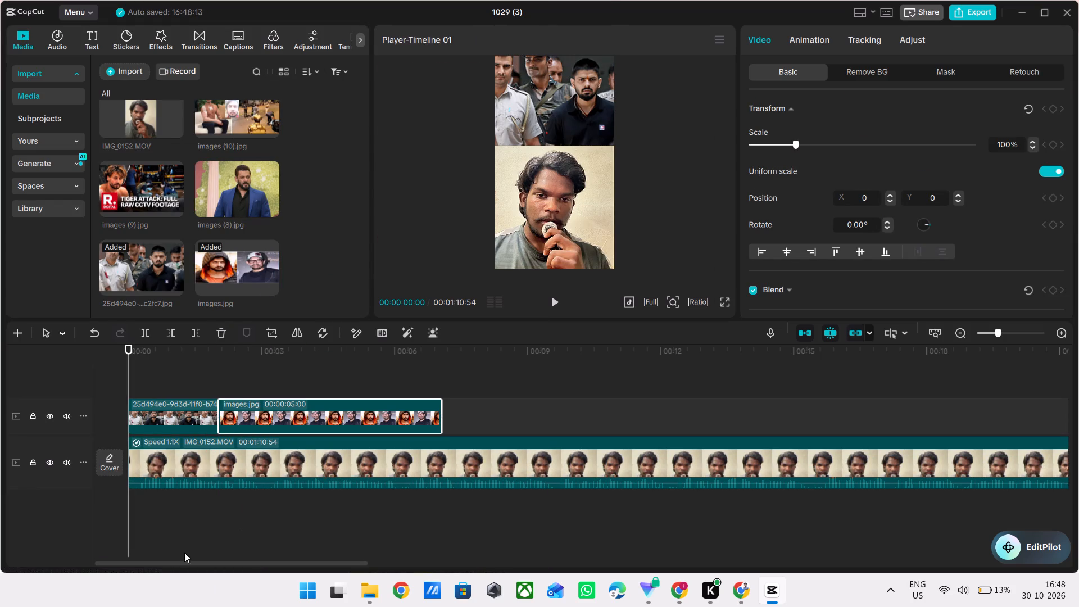
Move the images.jpg overlay to the top of the frame at Y 1209 and enlarge it to 127% scale.
{"action": "left_click", "coordinate": [234, 372]}
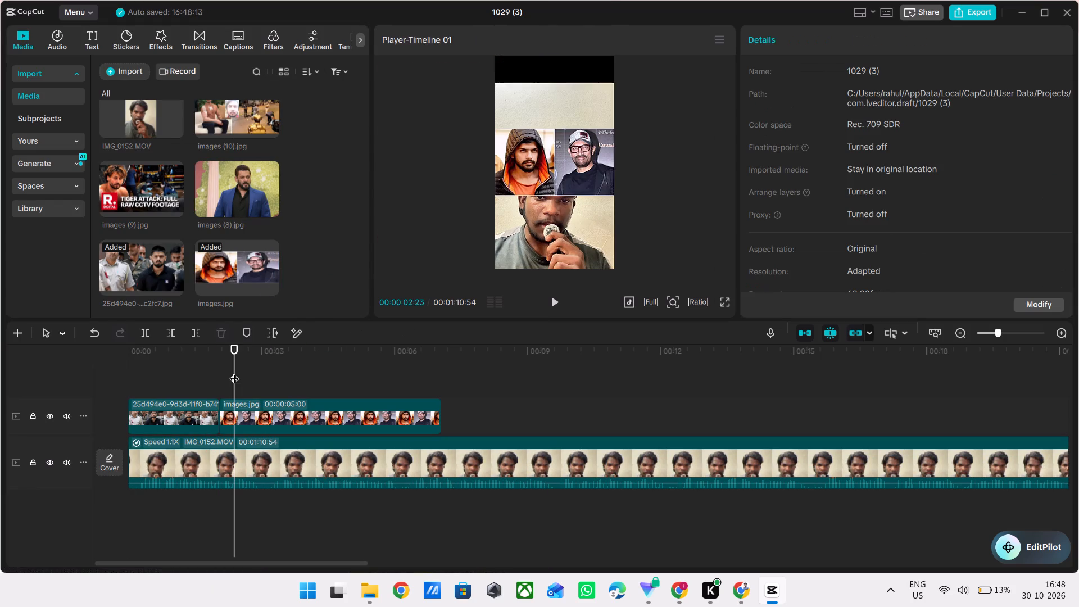
{"action": "left_click", "coordinate": [593, 169]}
{"action": "left_click", "coordinate": [593, 169]}
{"action": "left_click_drag", "start_coordinate": [593, 169], "coordinate": [593, 104]}
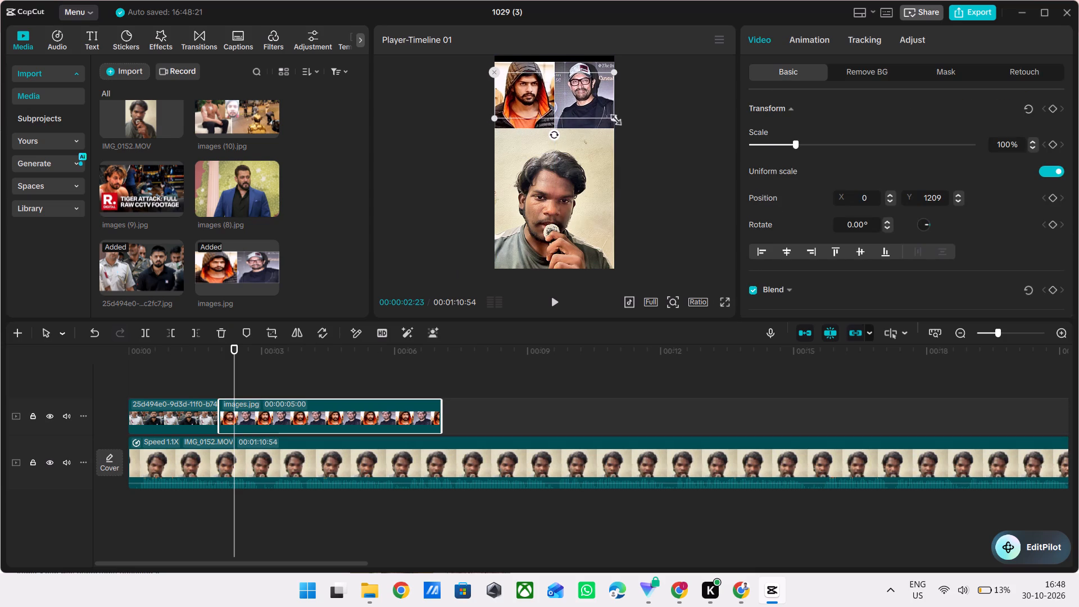
{"action": "left_click_drag", "start_coordinate": [611, 120], "coordinate": [632, 137]}
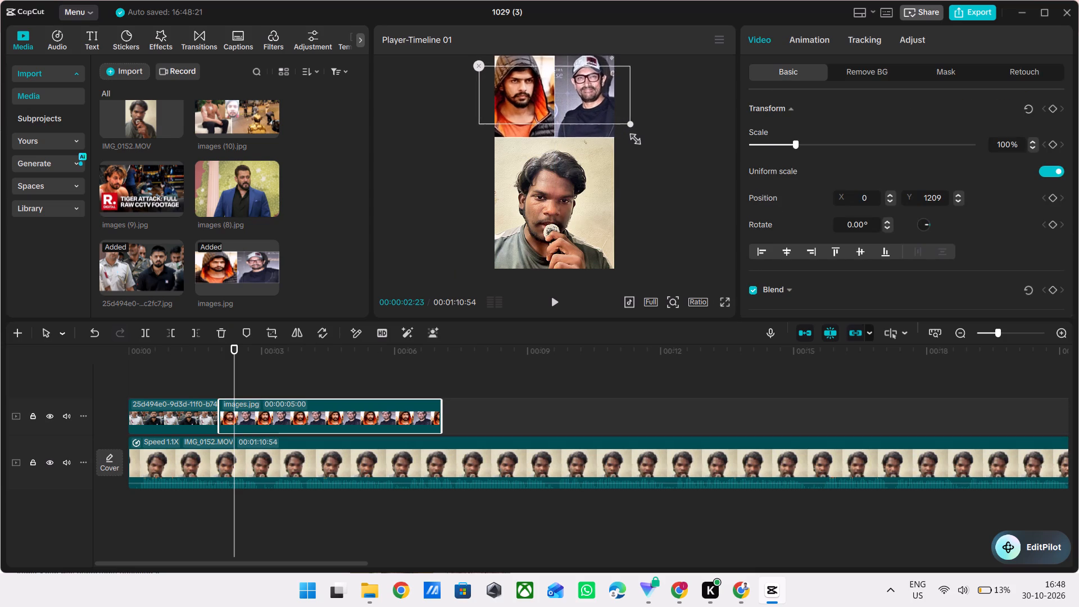
{"action": "left_click_drag", "start_coordinate": [632, 137], "coordinate": [632, 138]}
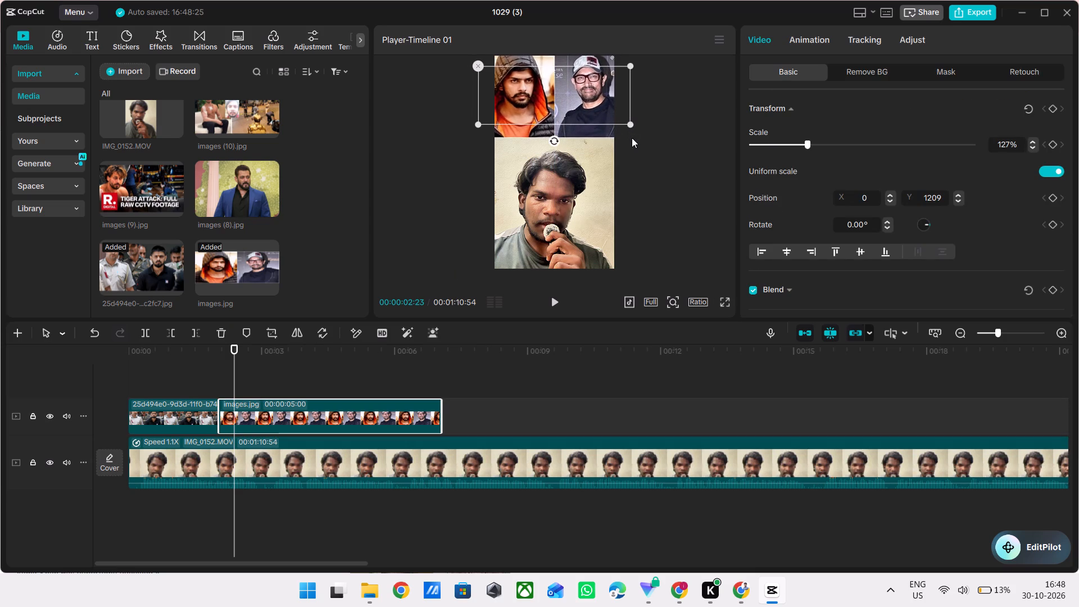
Move the IMG_0152.MOV speaker video slightly up in the frame, beneath the overlay image.
{"action": "left_click_drag", "start_coordinate": [596, 126], "coordinate": [599, 144]}
{"action": "left_click_drag", "start_coordinate": [599, 144], "coordinate": [596, 114]}
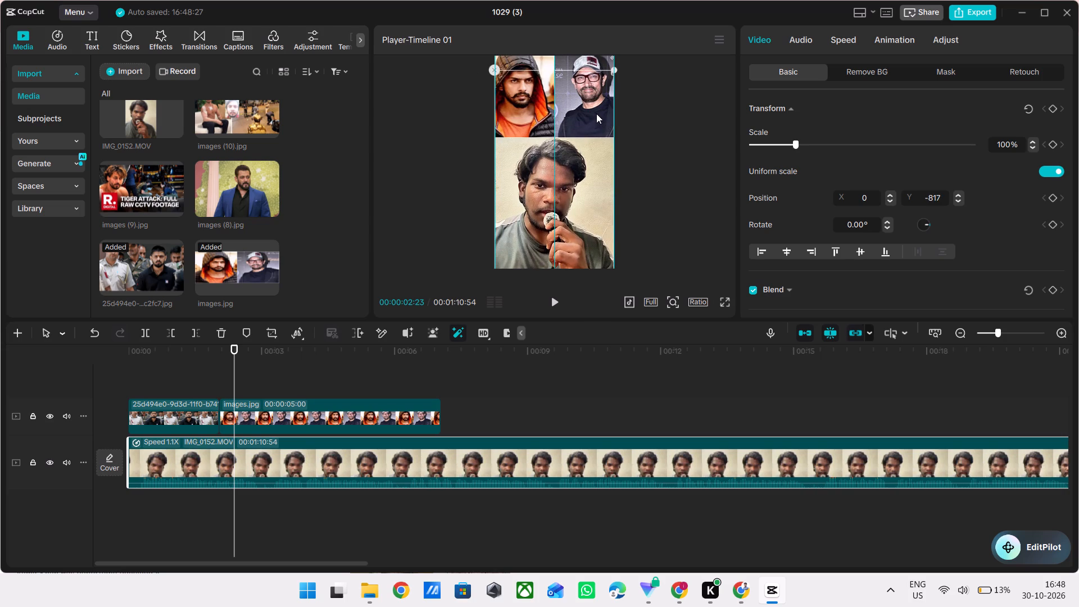
{"action": "left_click_drag", "start_coordinate": [596, 114], "coordinate": [596, 114]}
Raise the first overlay image, showing the police and the man in black, to about Y 1238.
{"action": "double_click", "coordinate": [214, 379]}
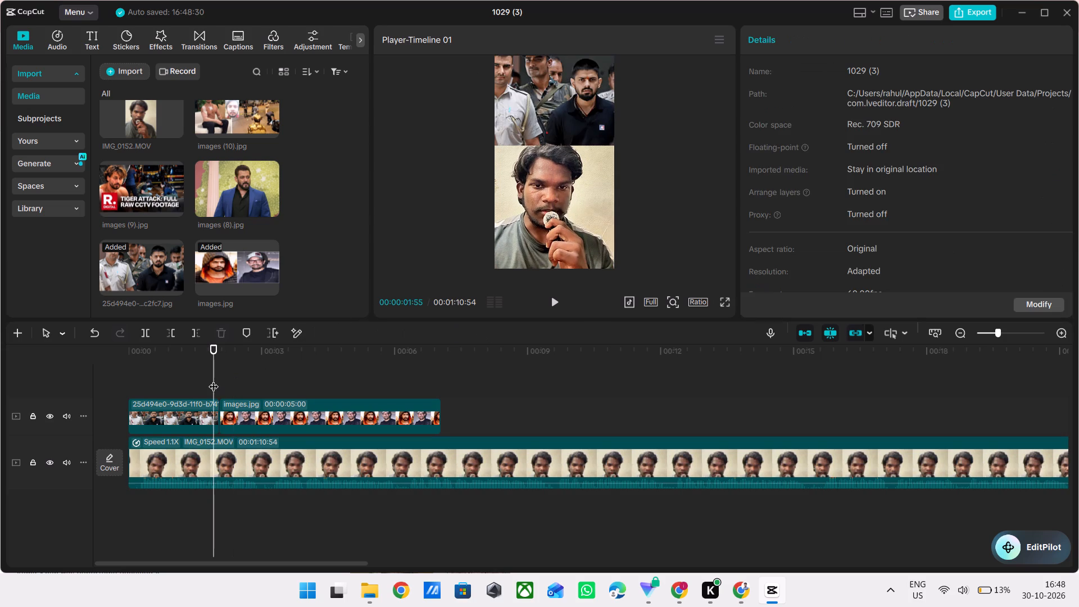
{"action": "left_click", "coordinate": [593, 138]}
{"action": "left_click_drag", "start_coordinate": [593, 138], "coordinate": [593, 128]}
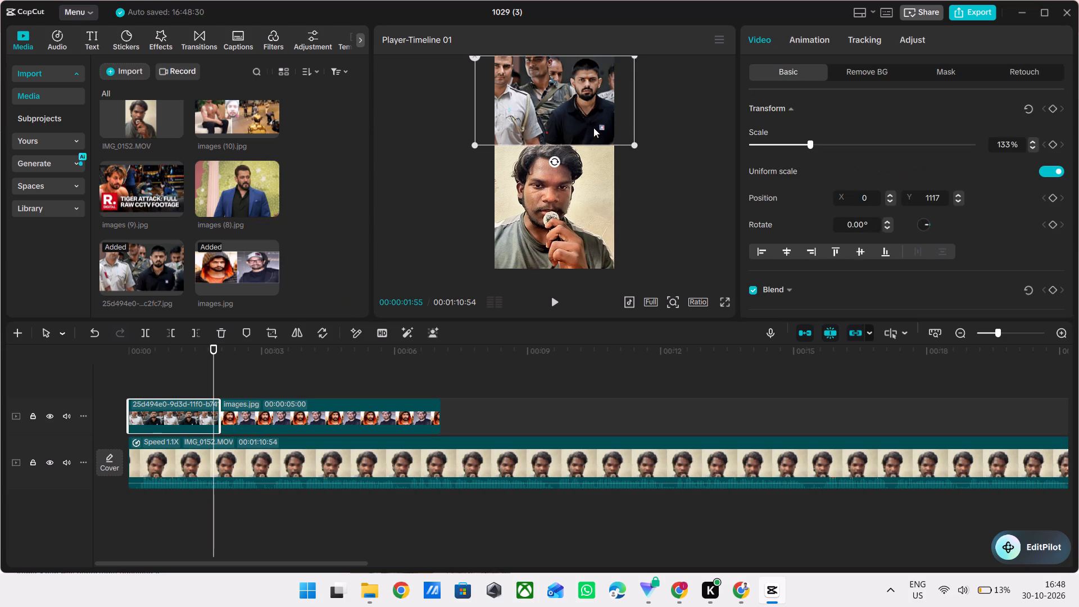
{"action": "left_click_drag", "start_coordinate": [593, 128], "coordinate": [593, 131]}
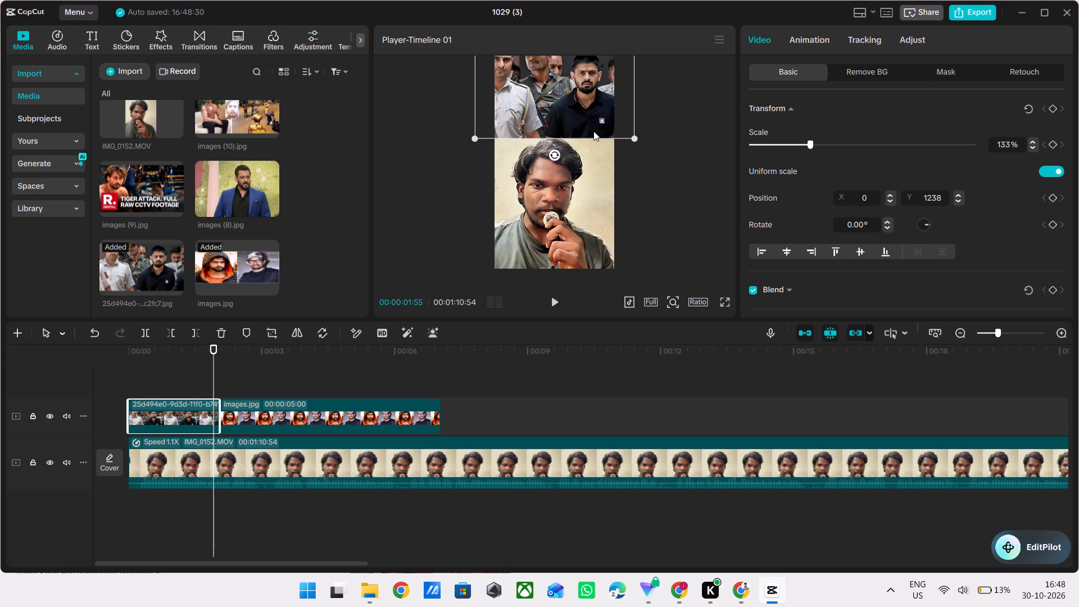
Play the opening to find the cut point and trim the end of the images.jpg overlay to 00:00:03:54.
{"action": "left_click", "coordinate": [168, 391]}
{"action": "key", "text": "space"}
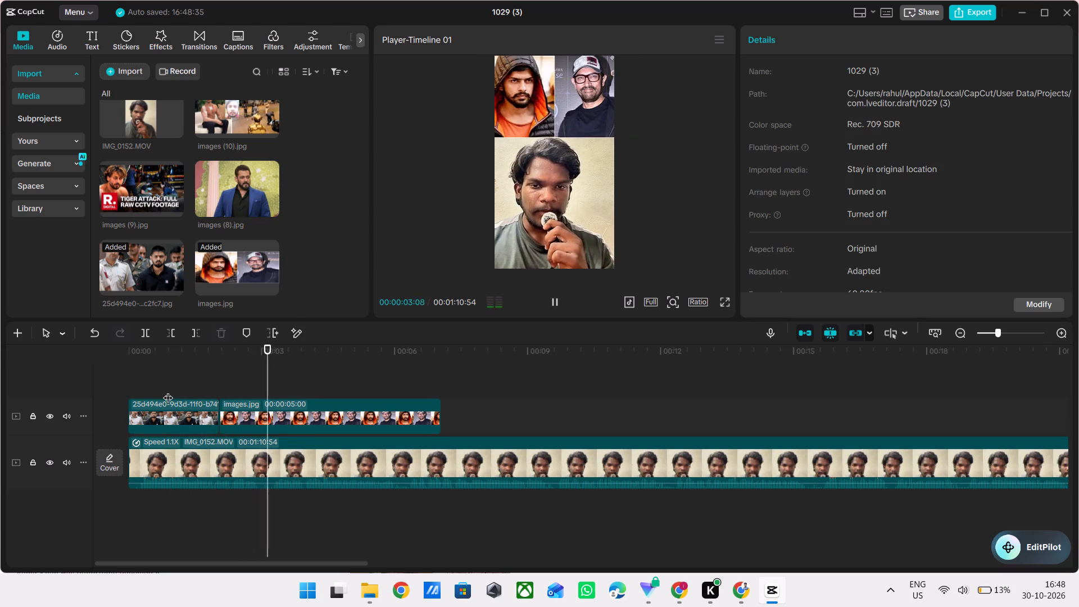
{"action": "key", "text": "space"}
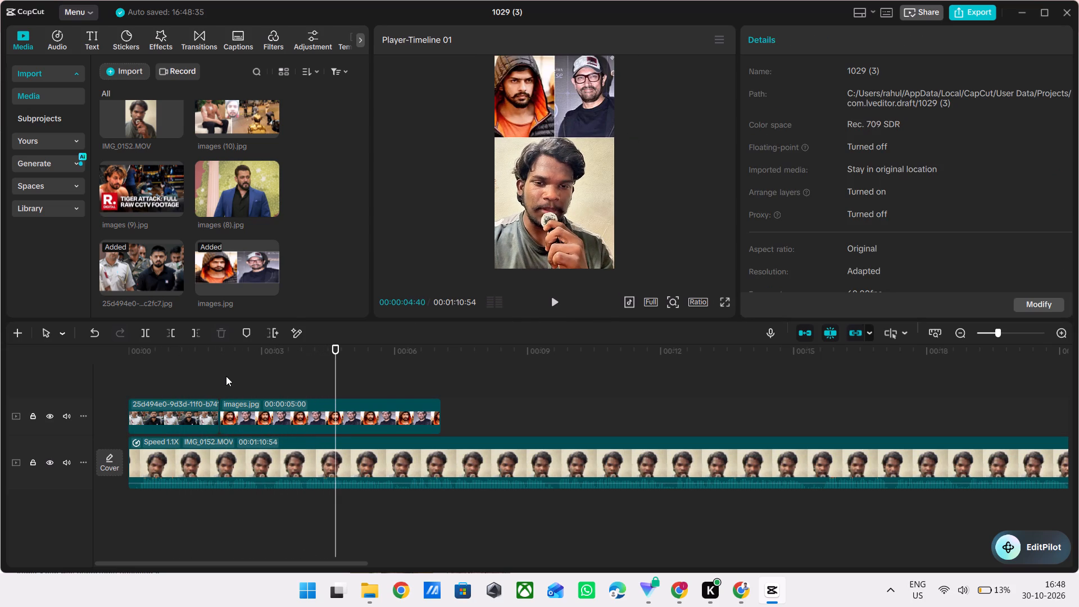
{"action": "left_click", "coordinate": [293, 361]}
{"action": "key", "text": "space"}
{"action": "key", "text": "space"}
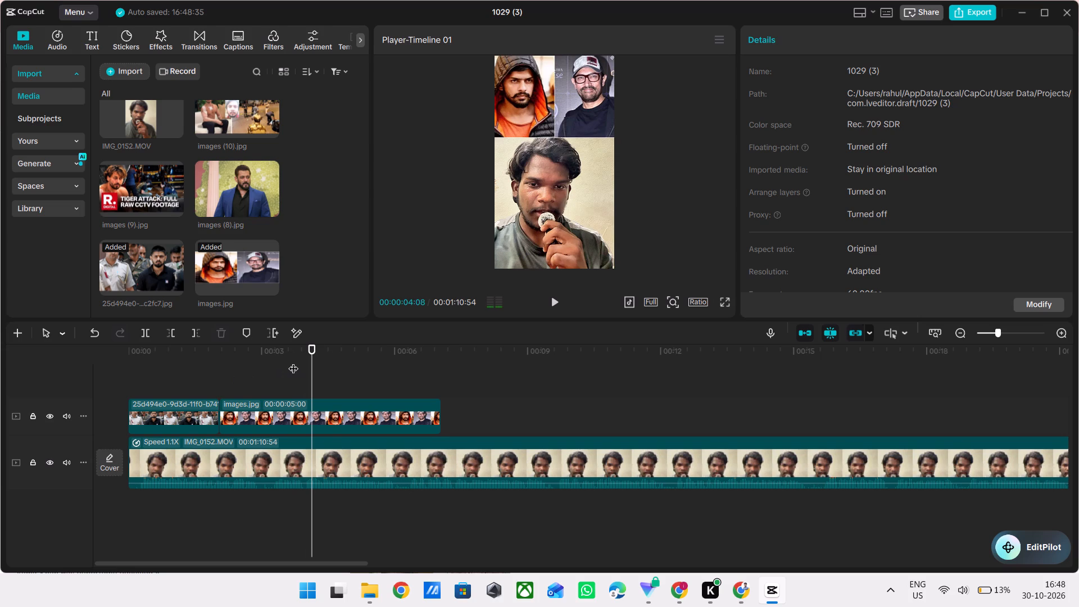
{"action": "left_click", "coordinate": [275, 359]}
{"action": "key", "text": "space"}
{"action": "key", "text": "space"}
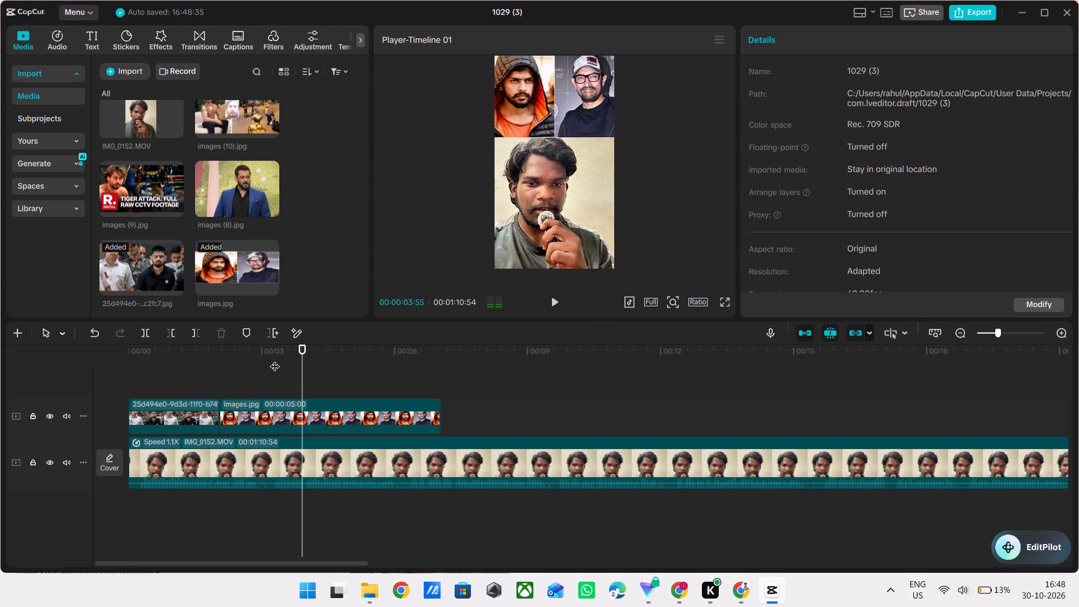
{"action": "key", "text": "space"}
{"action": "key", "text": "space"}
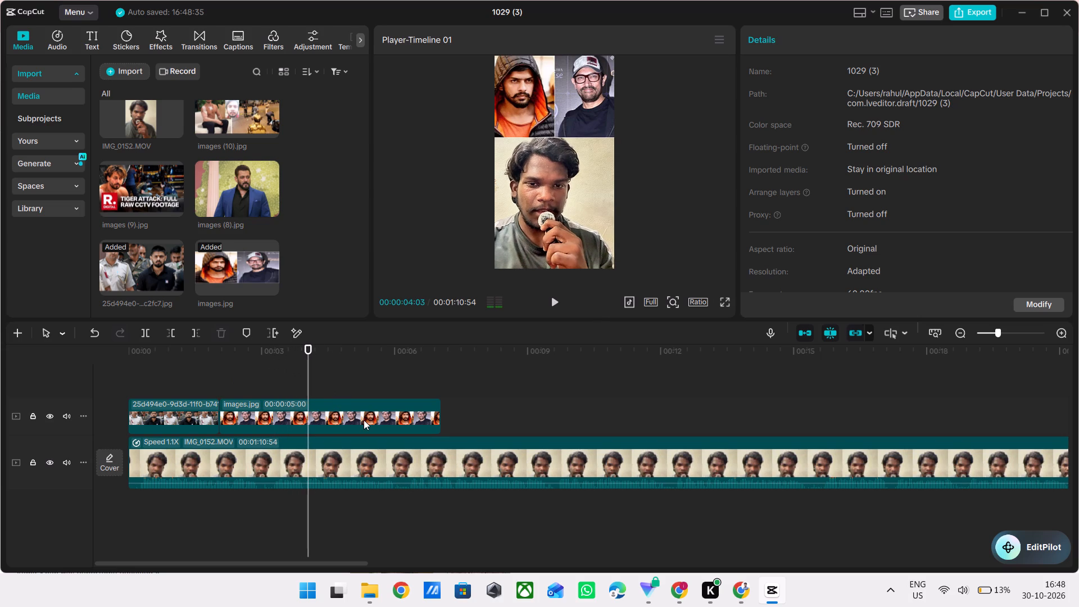
{"action": "left_click", "coordinate": [364, 420]}
{"action": "scroll", "coordinate": [364, 420], "scroll_direction": "up", "scroll_amount": 5, "text": "ctrl"}
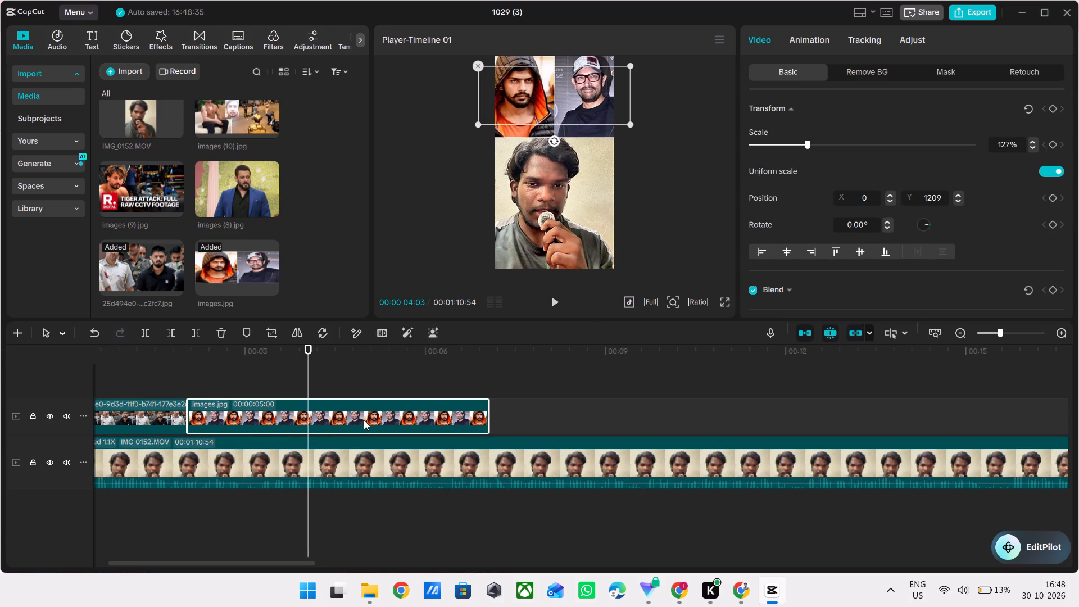
{"action": "left_click", "coordinate": [258, 379]}
{"action": "key", "text": "space"}
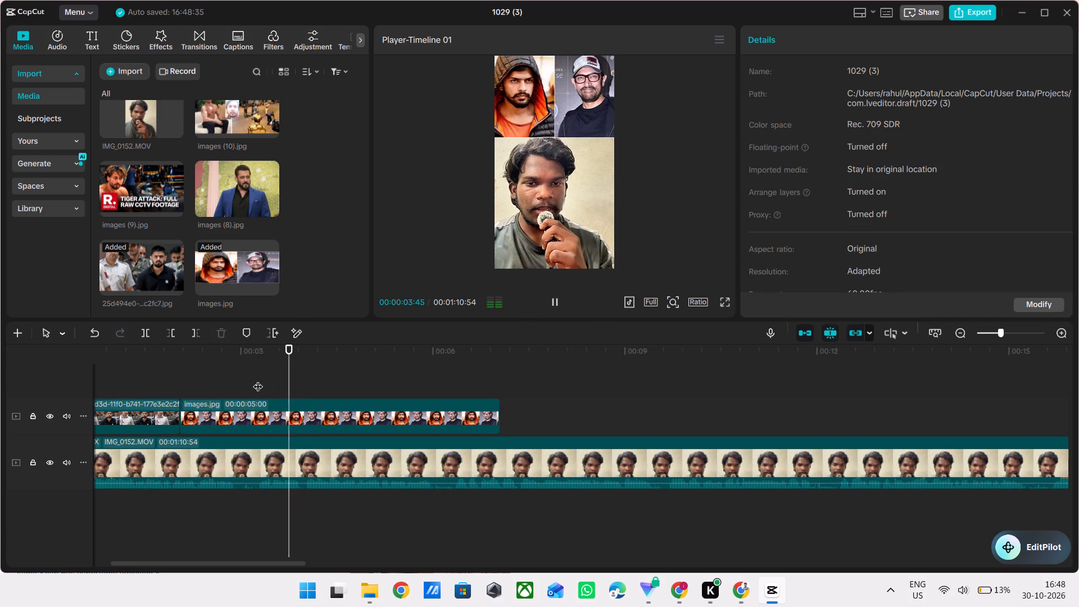
{"action": "key", "text": "space"}
{"action": "left_click", "coordinate": [347, 415]}
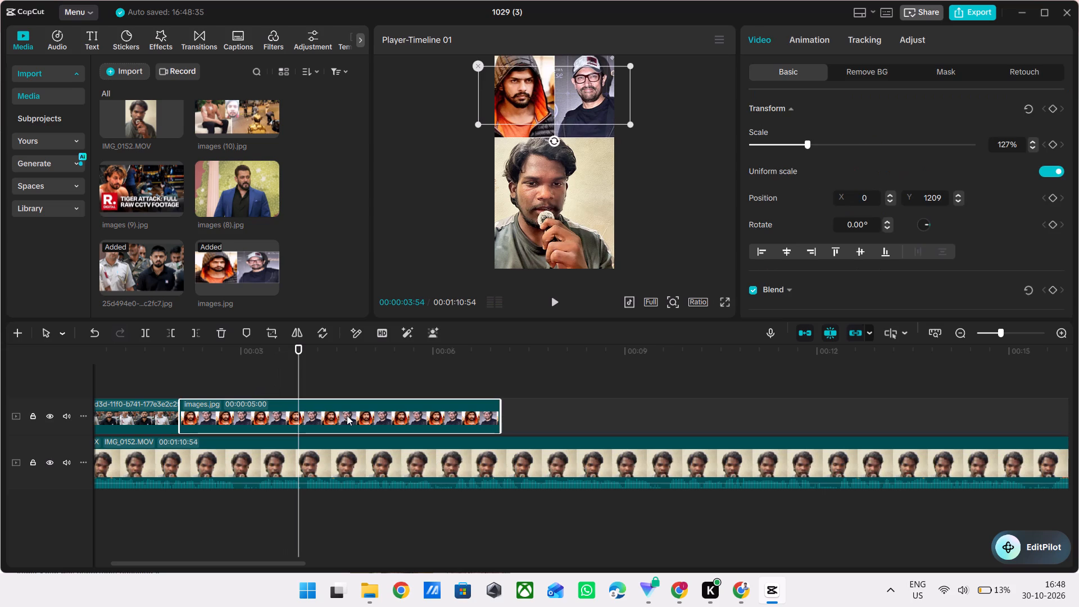
{"action": "left_click", "coordinate": [193, 330]}
{"action": "double_click", "coordinate": [226, 378]}
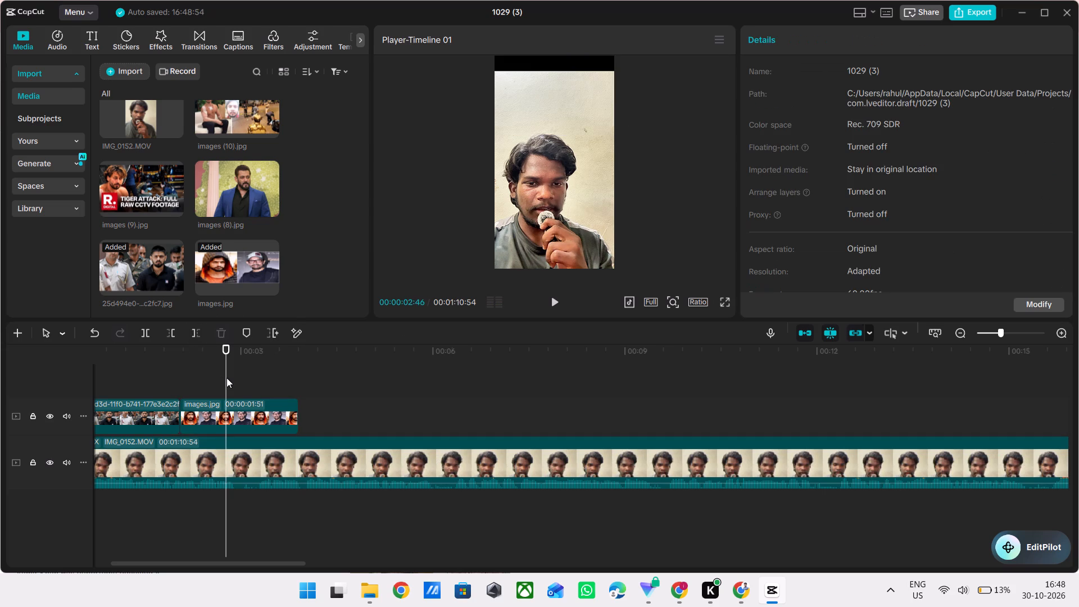
Switch to Chrome, open YouTube in a new tab, and play Trakin Auto's "How to Choose a Right Engine for your Bike?".
{"action": "left_click_drag", "start_coordinate": [226, 378], "coordinate": [7, 418]}
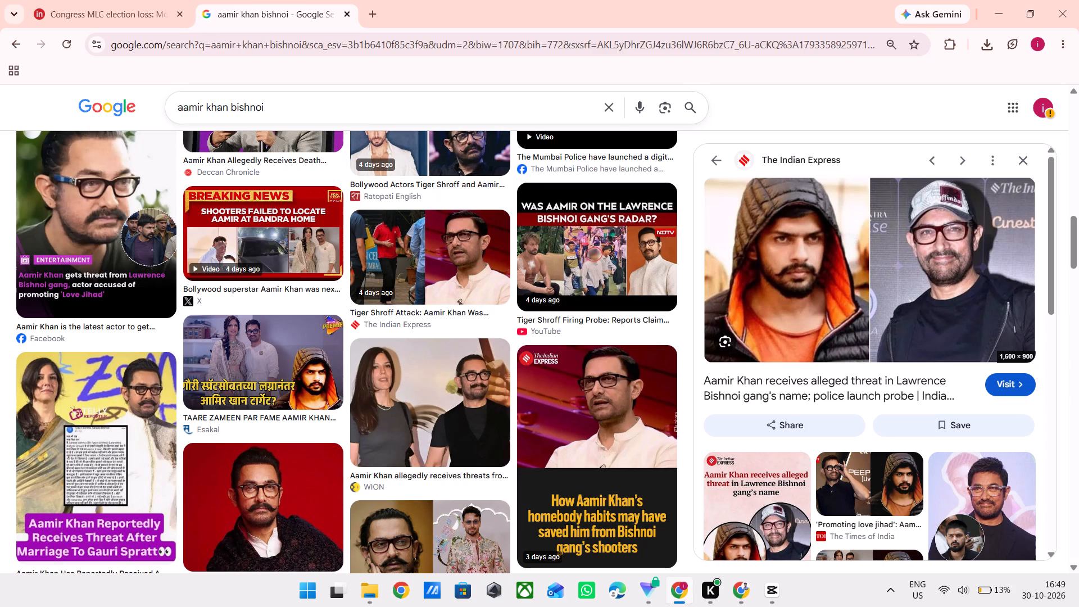
{"action": "left_click", "coordinate": [375, 15]}
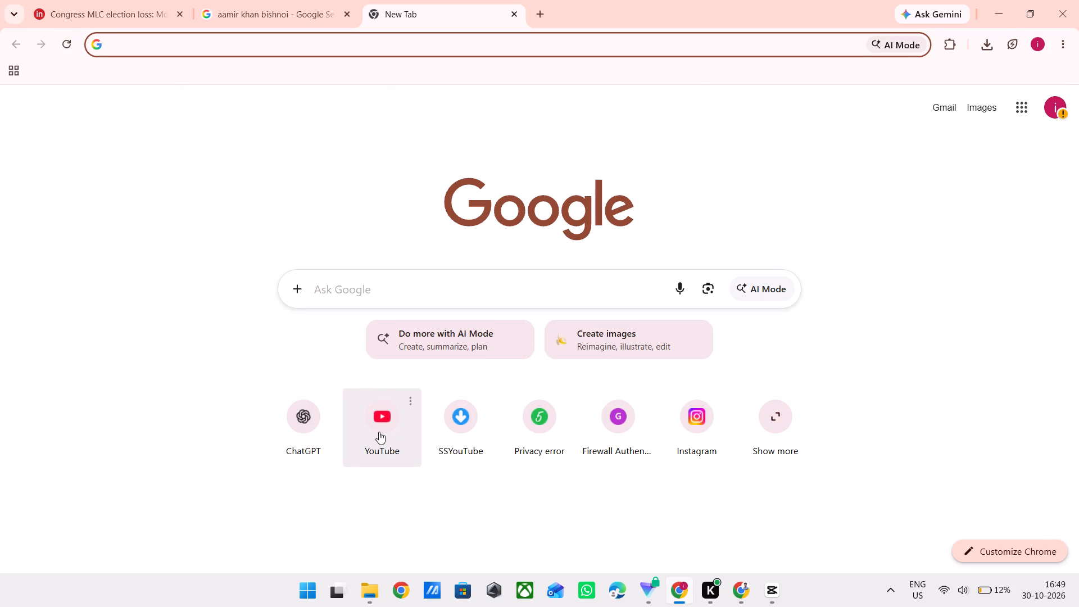
{"action": "left_click", "coordinate": [379, 432]}
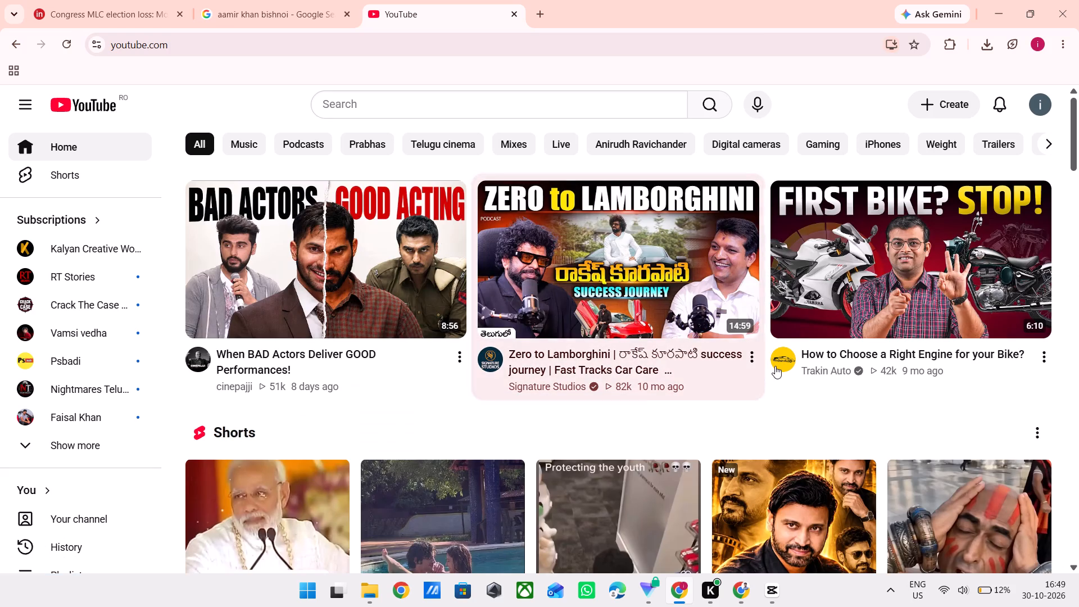
{"action": "left_click", "coordinate": [887, 267]}
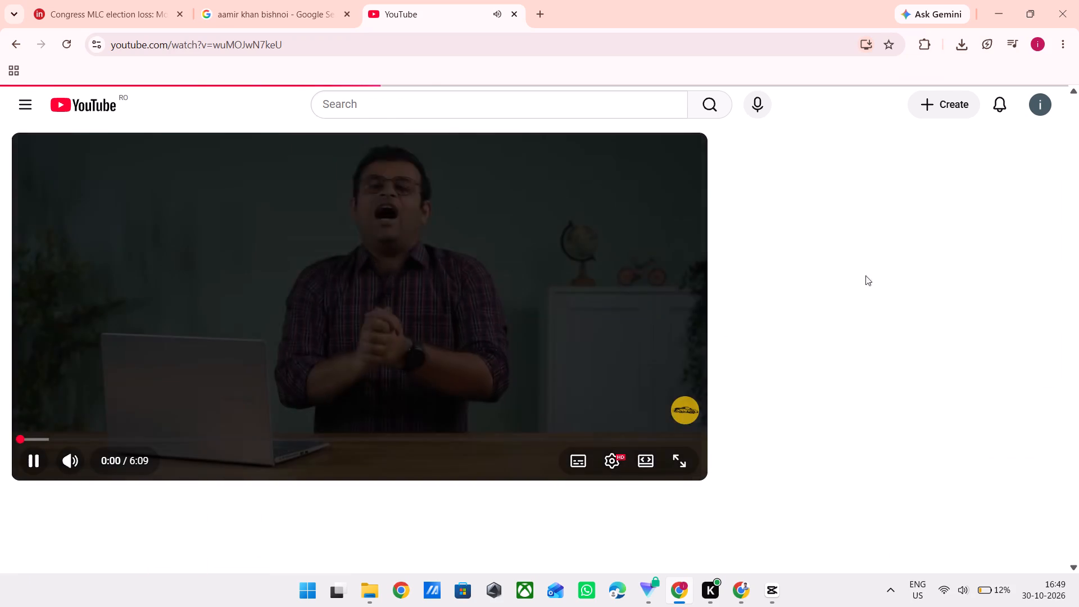
Read the bike engine video's comments, including the reply to the second comment, and shrink the video to the miniplayer.
{"action": "scroll", "coordinate": [547, 376], "scroll_direction": "down", "scroll_amount": 5}
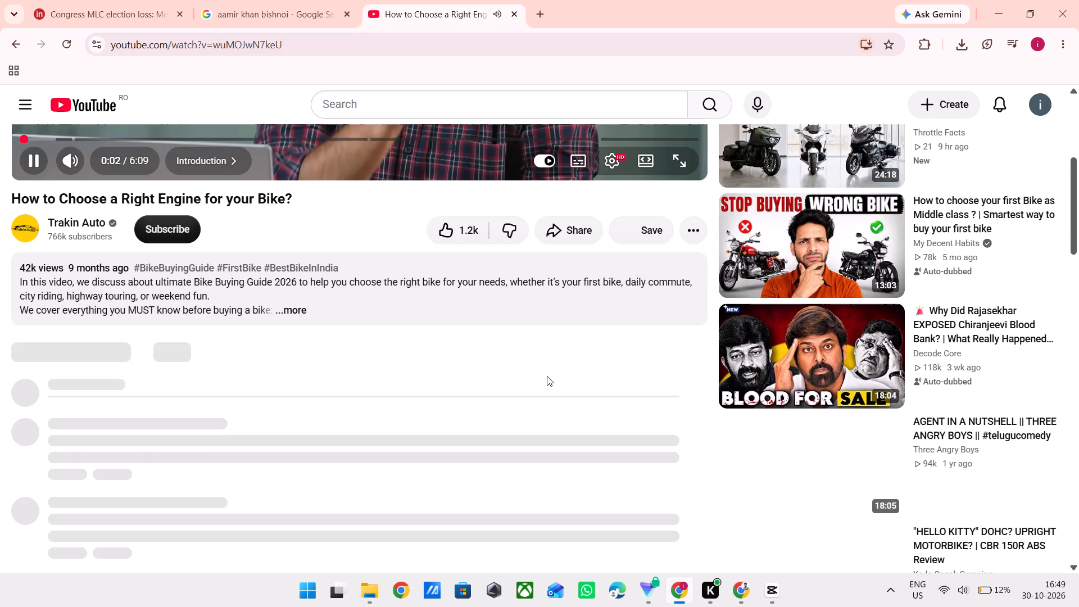
{"action": "scroll", "coordinate": [547, 376], "scroll_direction": "down", "scroll_amount": 1}
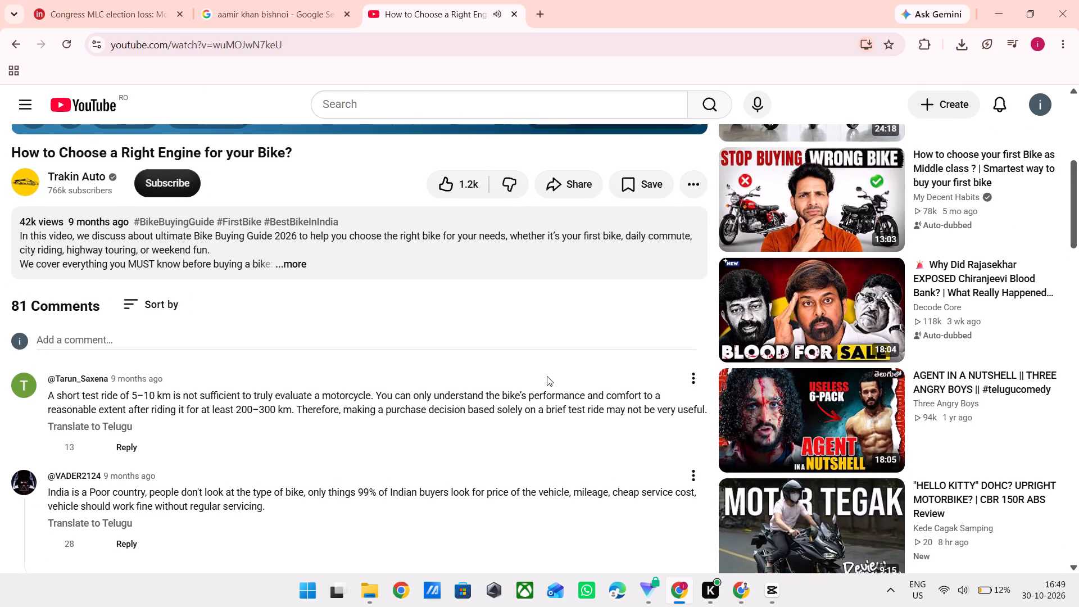
{"action": "scroll", "coordinate": [547, 376], "scroll_direction": "down", "scroll_amount": 1}
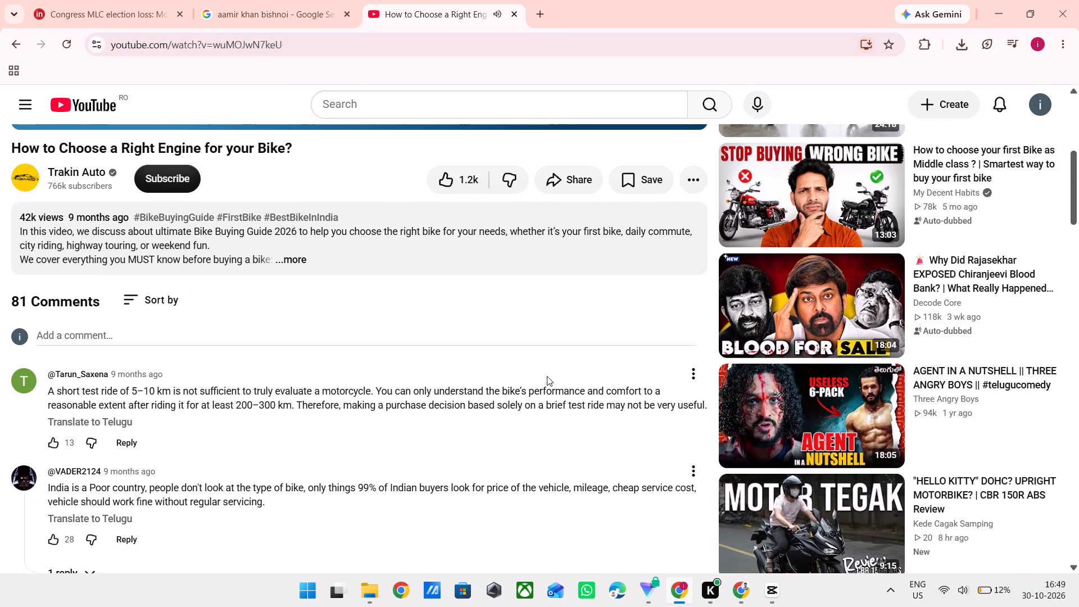
{"action": "scroll", "coordinate": [547, 376], "scroll_direction": "down", "scroll_amount": 1}
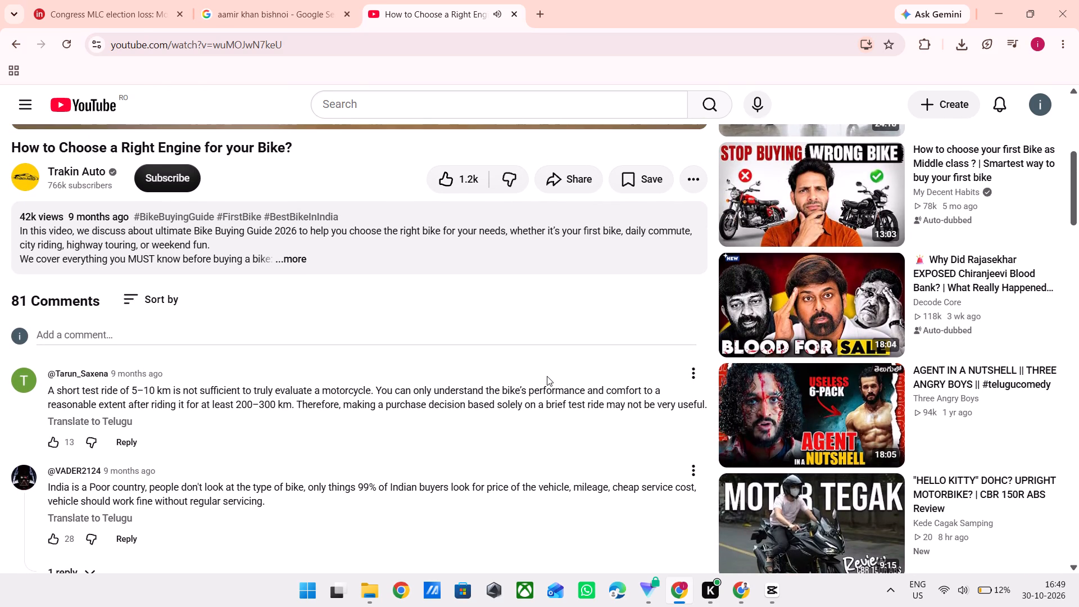
{"action": "scroll", "coordinate": [547, 376], "scroll_direction": "down", "scroll_amount": 1}
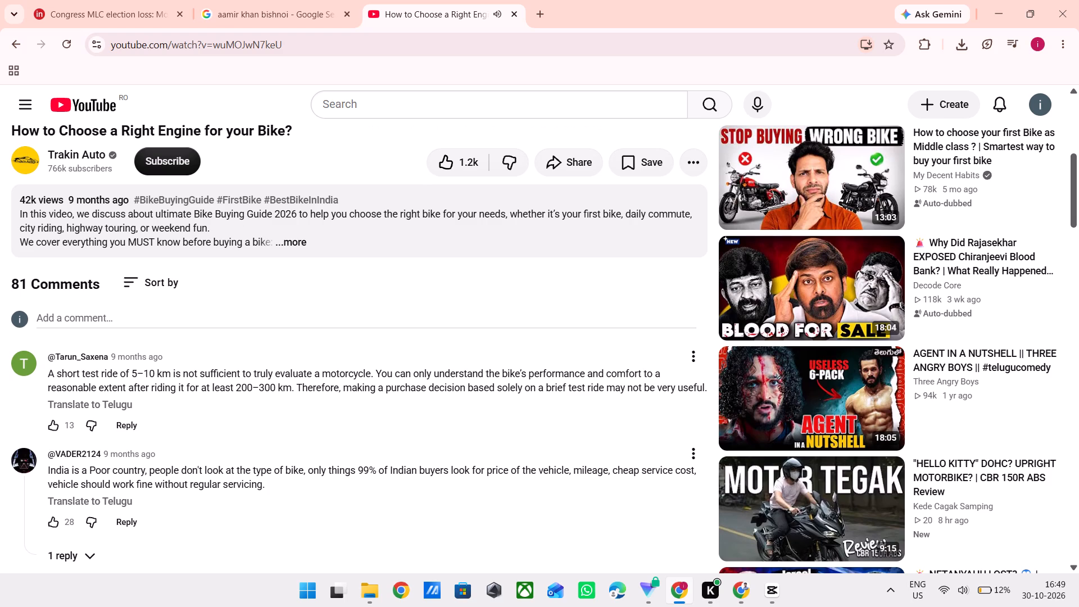
{"action": "scroll", "coordinate": [379, 432], "scroll_direction": "down", "scroll_amount": 1}
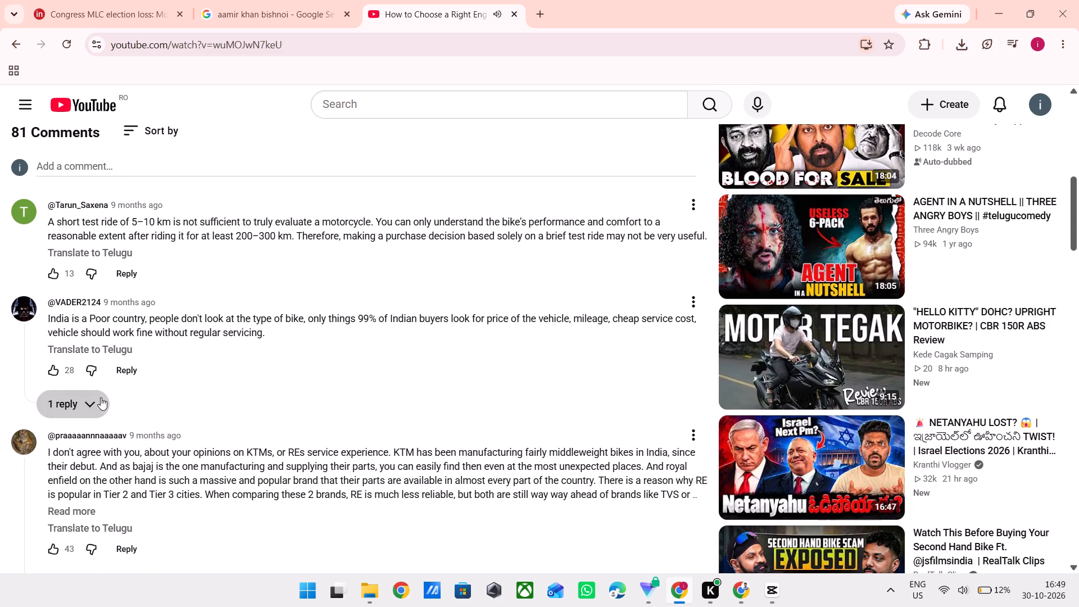
{"action": "left_click", "coordinate": [102, 398]}
{"action": "scroll", "coordinate": [222, 427], "scroll_direction": "down", "scroll_amount": 2}
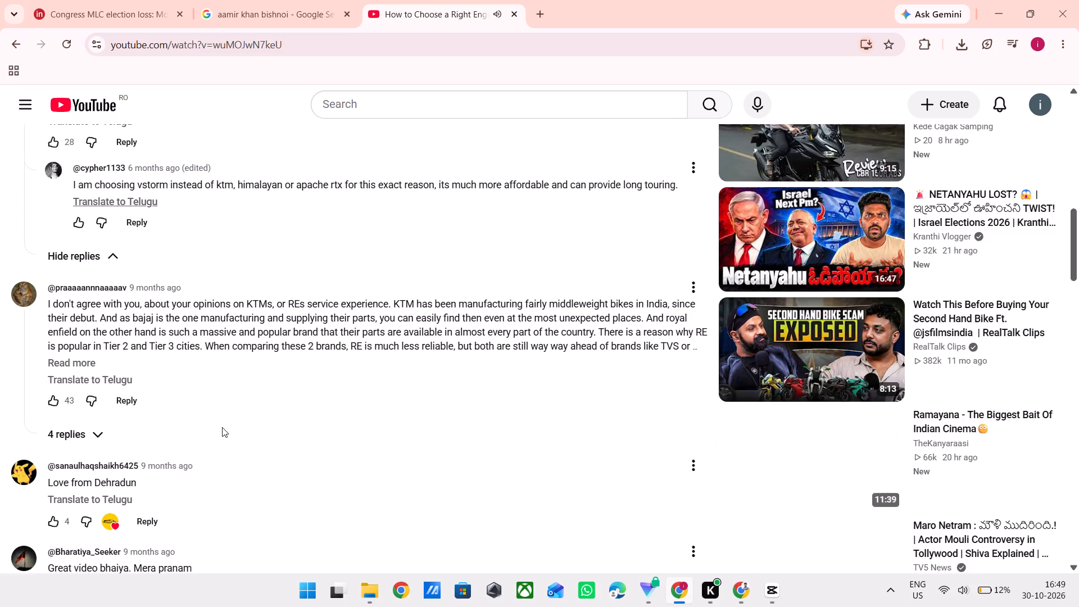
{"action": "scroll", "coordinate": [222, 427], "scroll_direction": "down", "scroll_amount": 2}
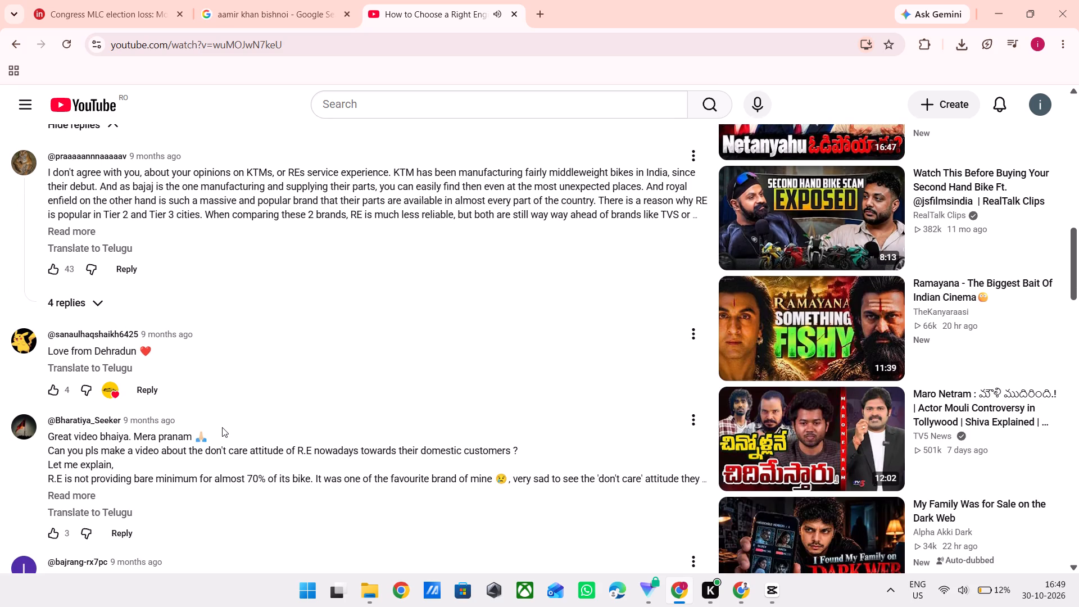
{"action": "scroll", "coordinate": [222, 427], "scroll_direction": "up", "scroll_amount": 11}
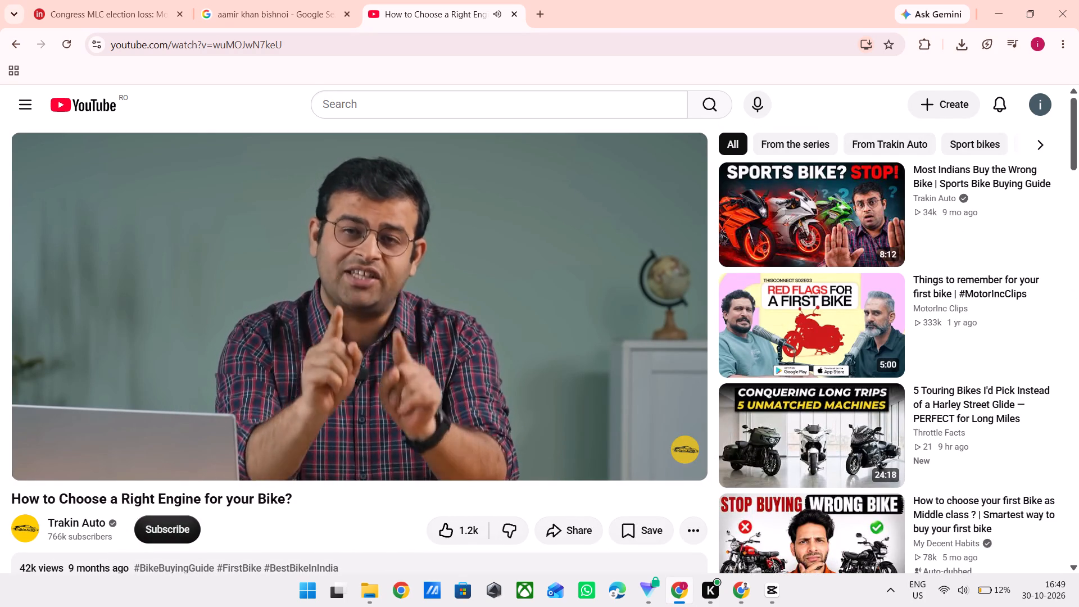
{"action": "key", "text": "i"}
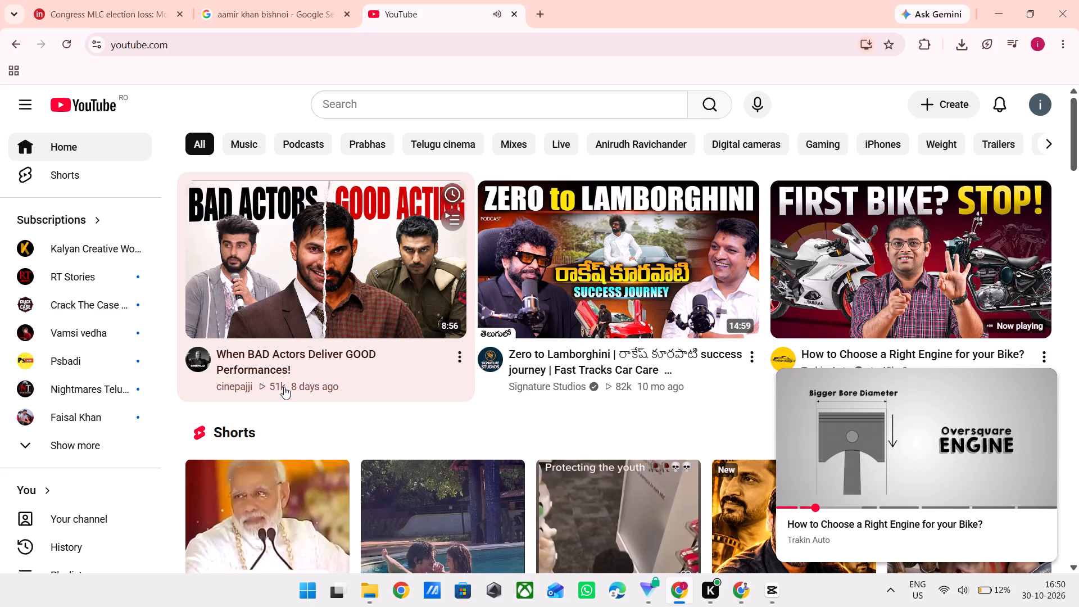
Close the miniplayer and play the "Downfall of this fitness influencer" Short from the YouTube home feed.
{"action": "left_click", "coordinate": [1035, 388]}
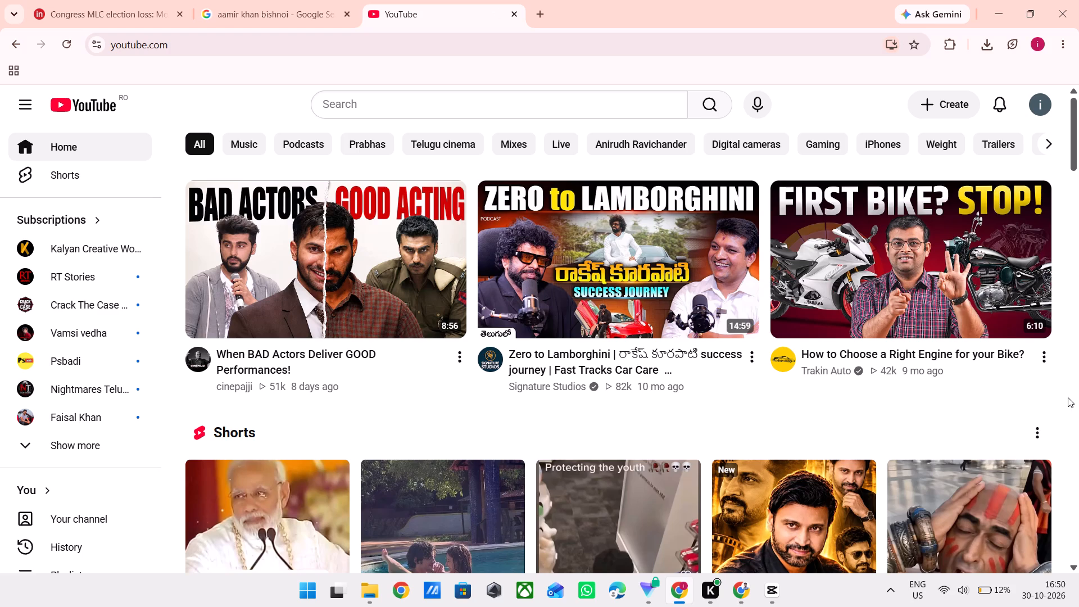
{"action": "scroll", "coordinate": [1068, 397], "scroll_direction": "down", "scroll_amount": 1}
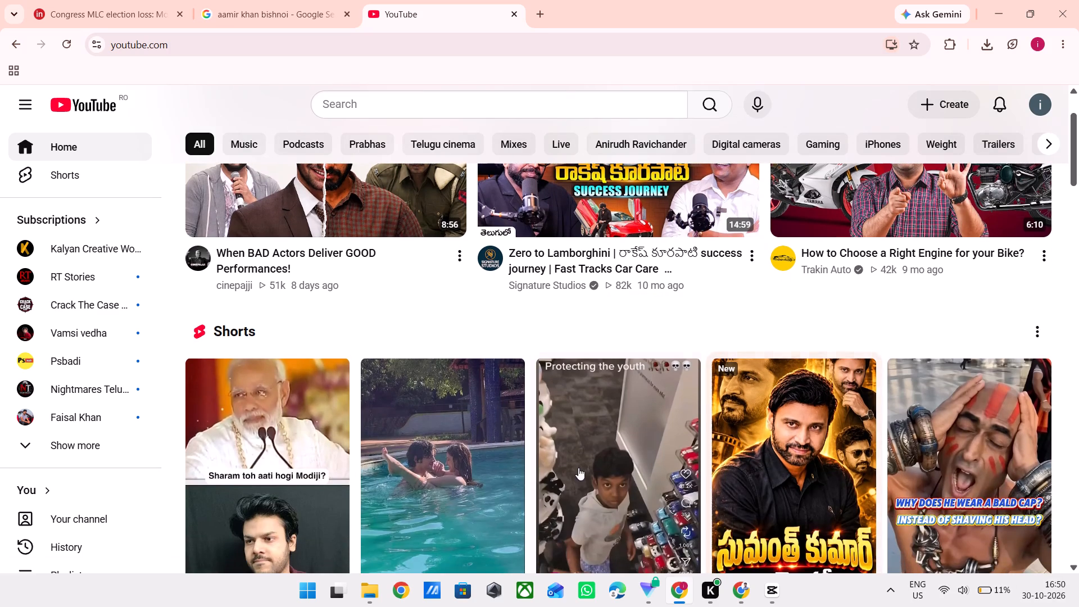
{"action": "scroll", "coordinate": [578, 468], "scroll_direction": "down", "scroll_amount": 1}
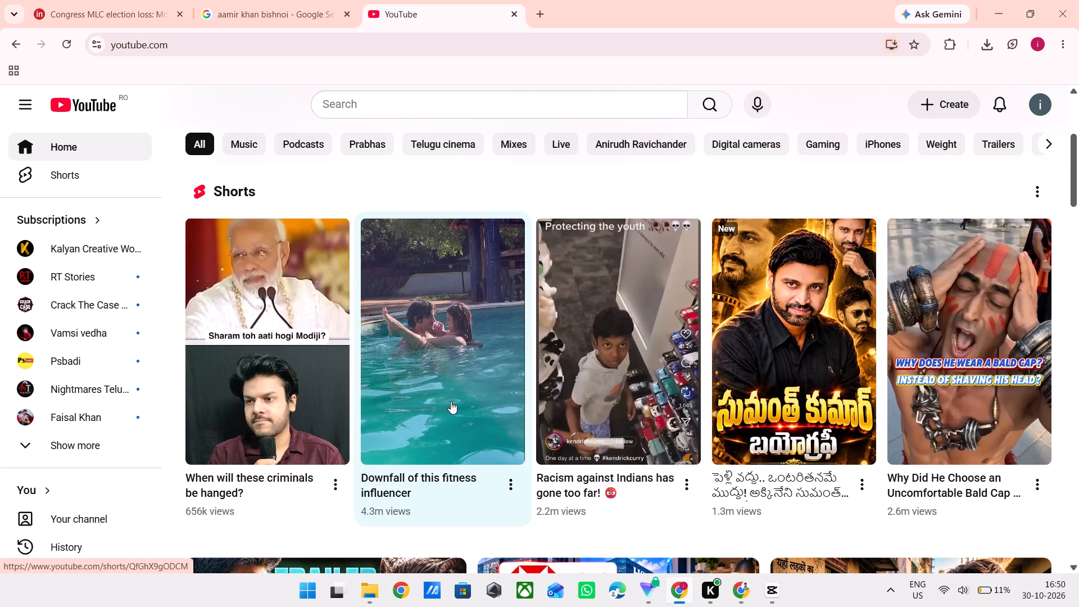
{"action": "left_click", "coordinate": [451, 401]}
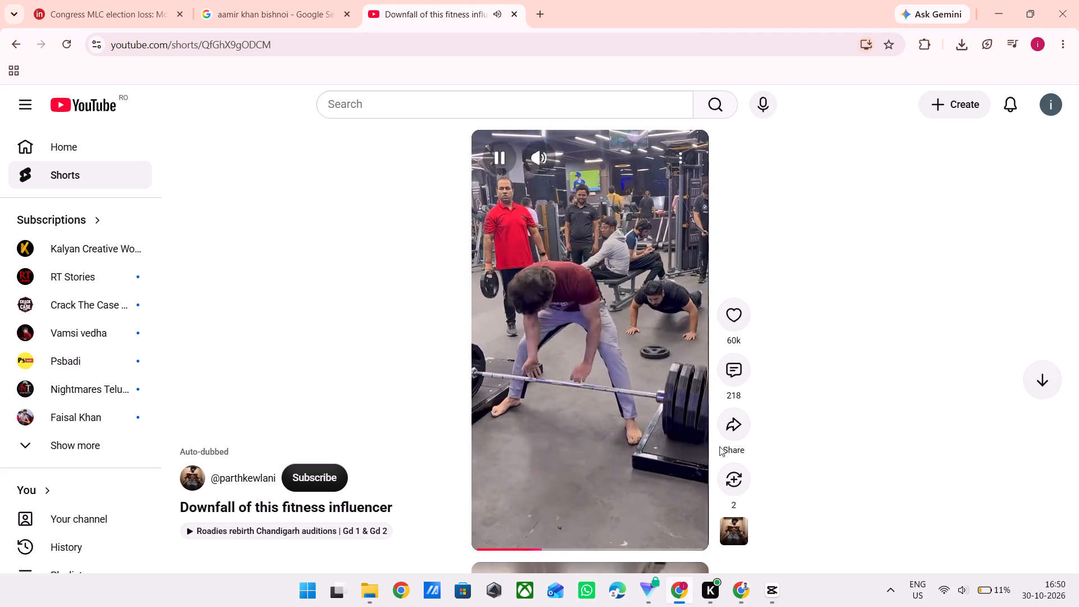
Read the comments on the fitness influencer Short and close them.
{"action": "left_click", "coordinate": [732, 369]}
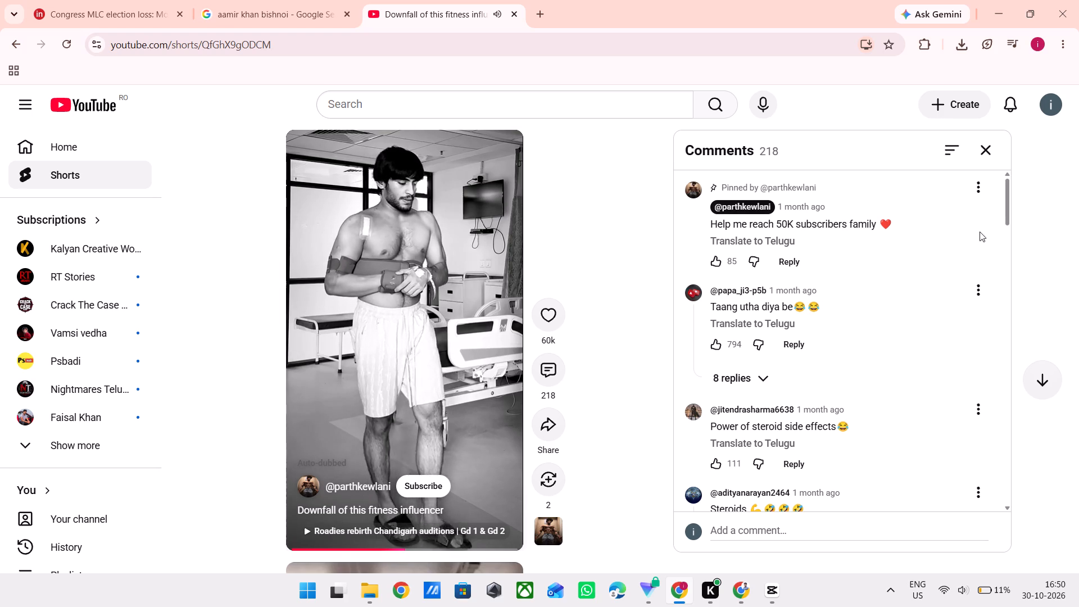
{"action": "scroll", "coordinate": [898, 311], "scroll_direction": "down", "scroll_amount": 3}
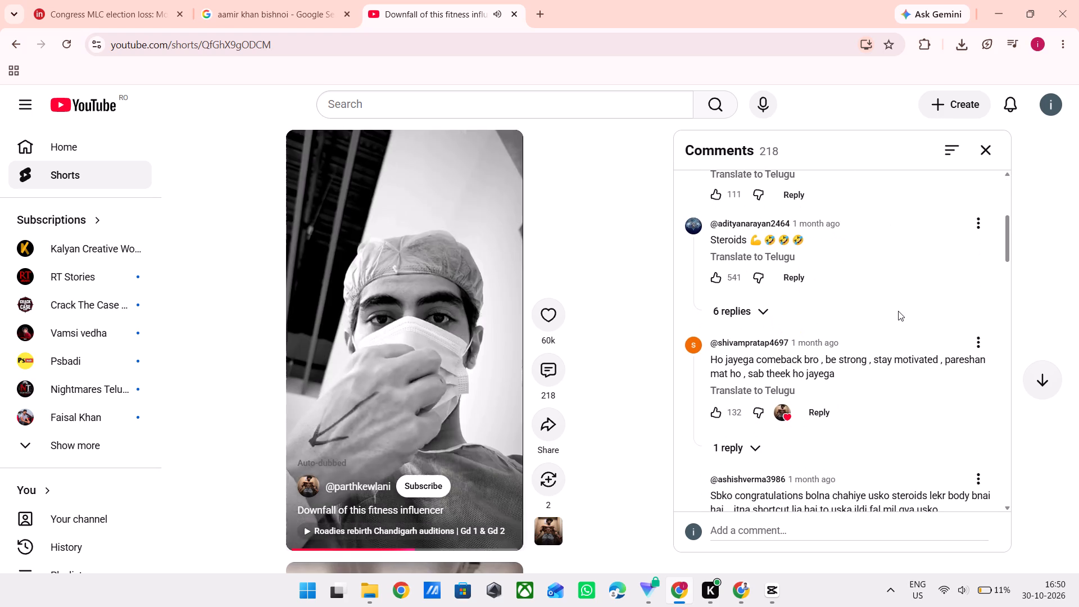
{"action": "scroll", "coordinate": [898, 311], "scroll_direction": "down", "scroll_amount": 1}
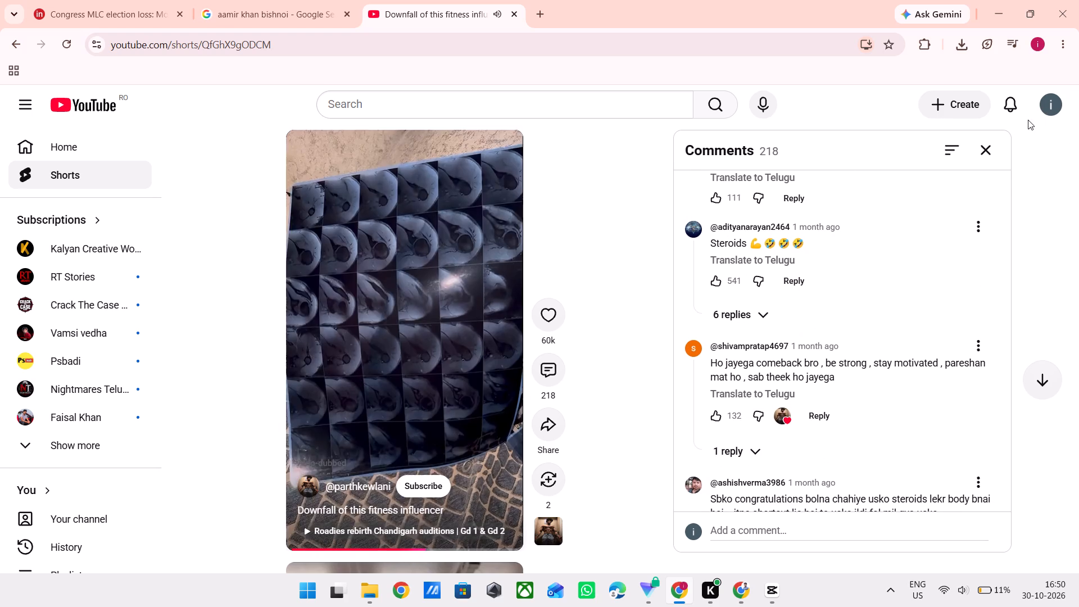
{"action": "left_click", "coordinate": [984, 145]}
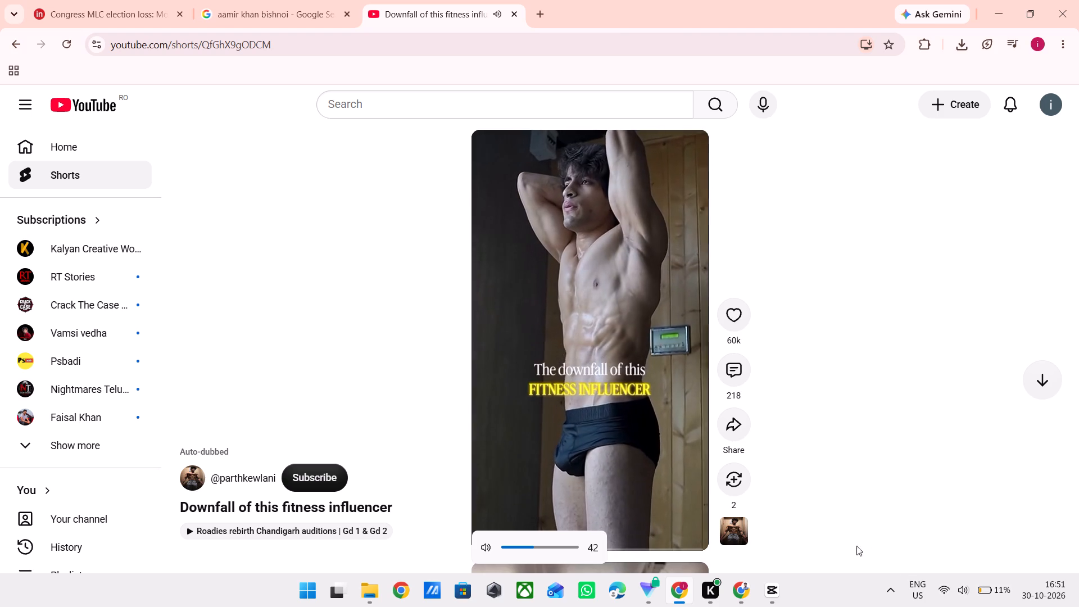
Return to the YouTube home feed and browse its recommended videos and Shorts.
{"action": "left_click", "coordinate": [78, 139]}
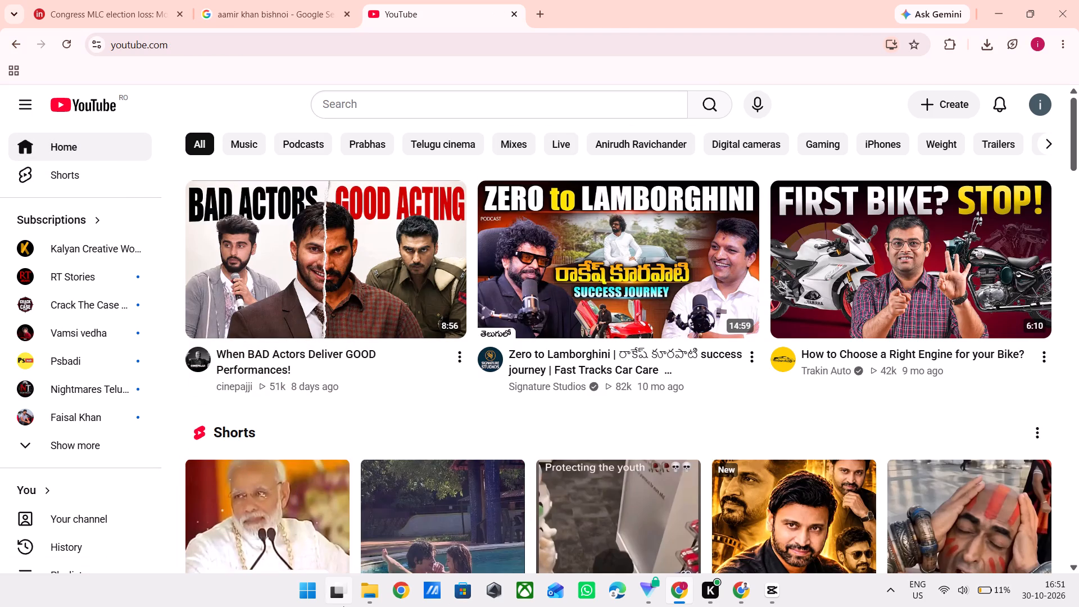
{"action": "left_click_drag", "start_coordinate": [208, 606], "coordinate": [211, 596]}
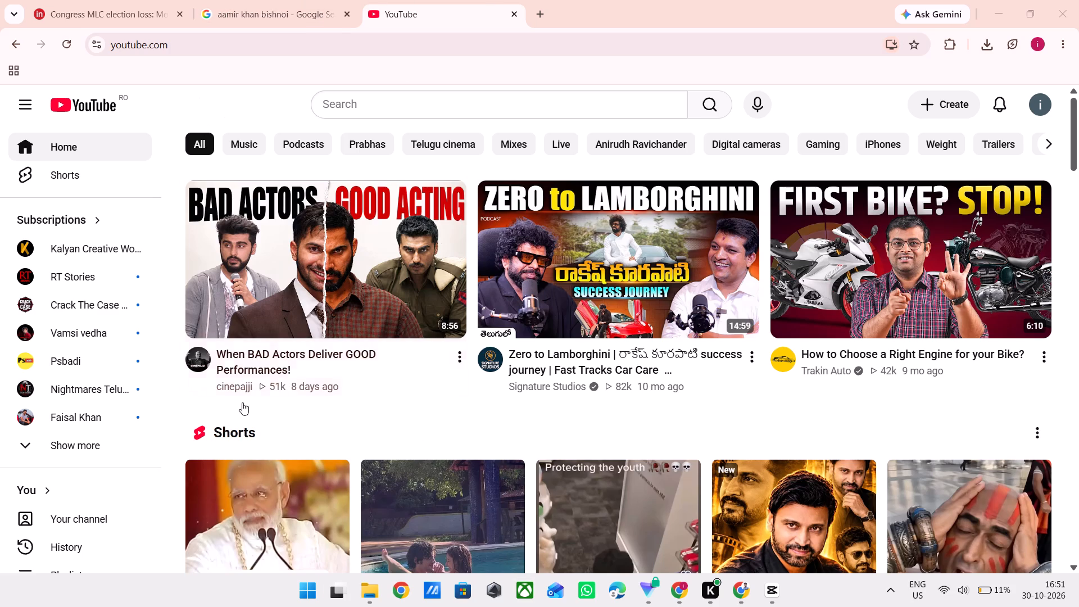
{"action": "scroll", "coordinate": [521, 439], "scroll_direction": "down", "scroll_amount": 1}
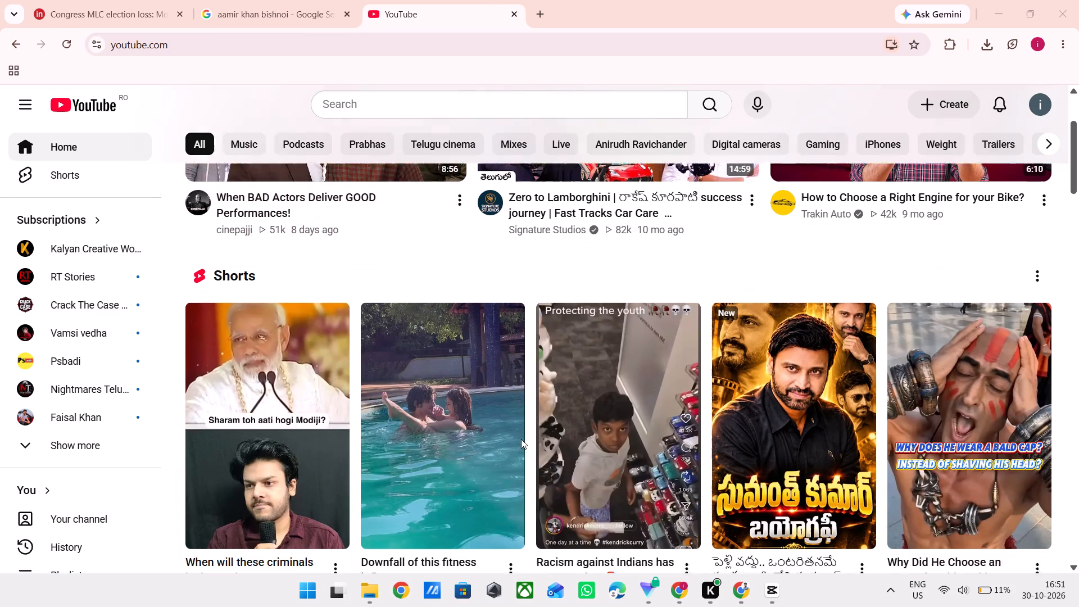
{"action": "scroll", "coordinate": [521, 439], "scroll_direction": "down", "scroll_amount": 1}
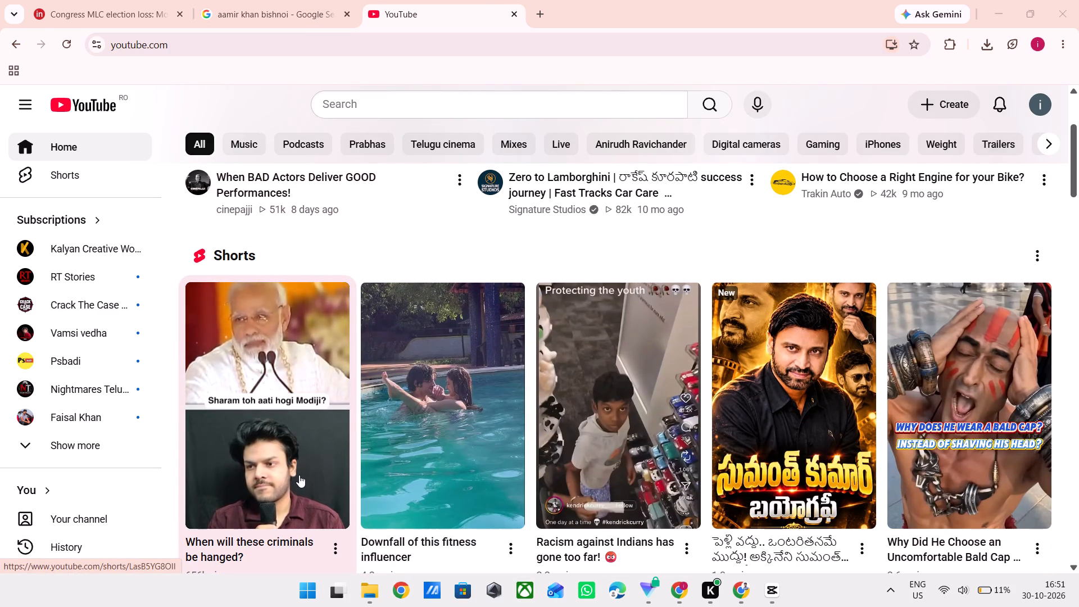
{"action": "scroll", "coordinate": [299, 475], "scroll_direction": "down", "scroll_amount": 2}
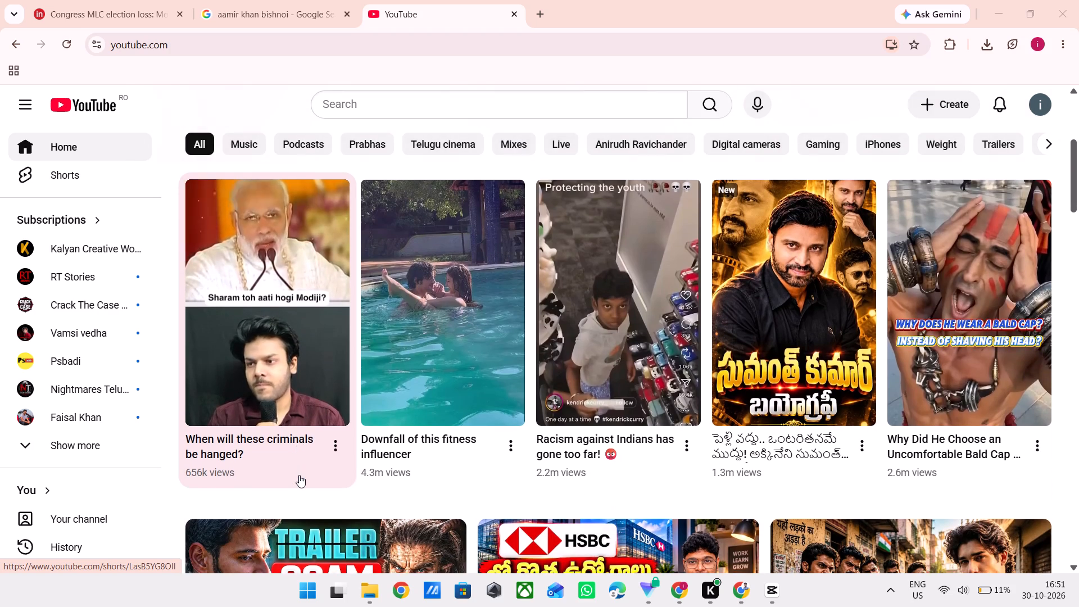
{"action": "scroll", "coordinate": [299, 475], "scroll_direction": "down", "scroll_amount": 5}
{"action": "scroll", "coordinate": [299, 475], "scroll_direction": "up", "scroll_amount": 1}
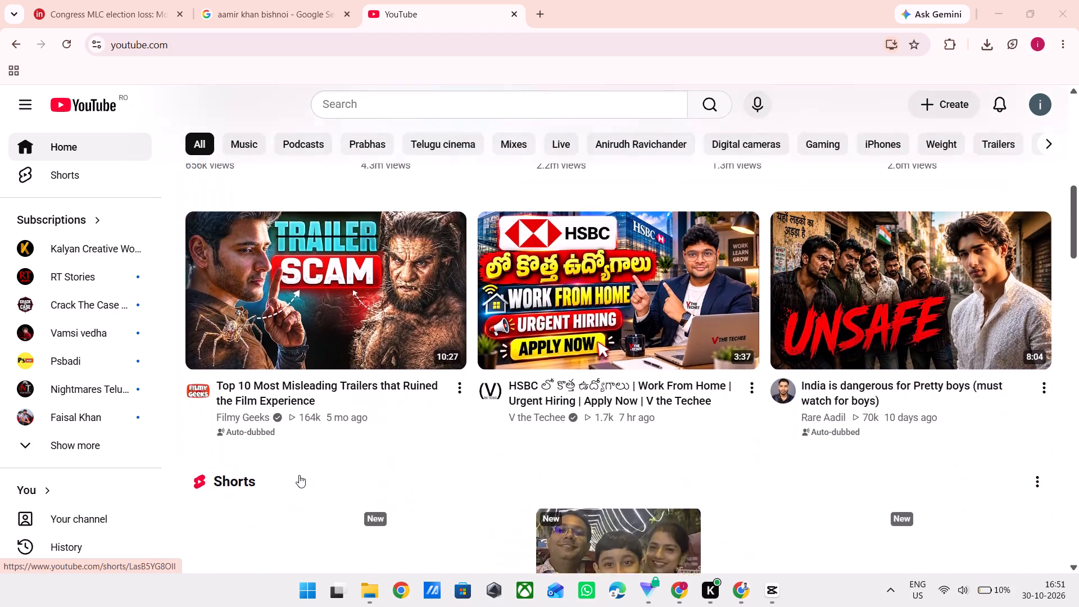
{"action": "scroll", "coordinate": [299, 475], "scroll_direction": "up", "scroll_amount": 1}
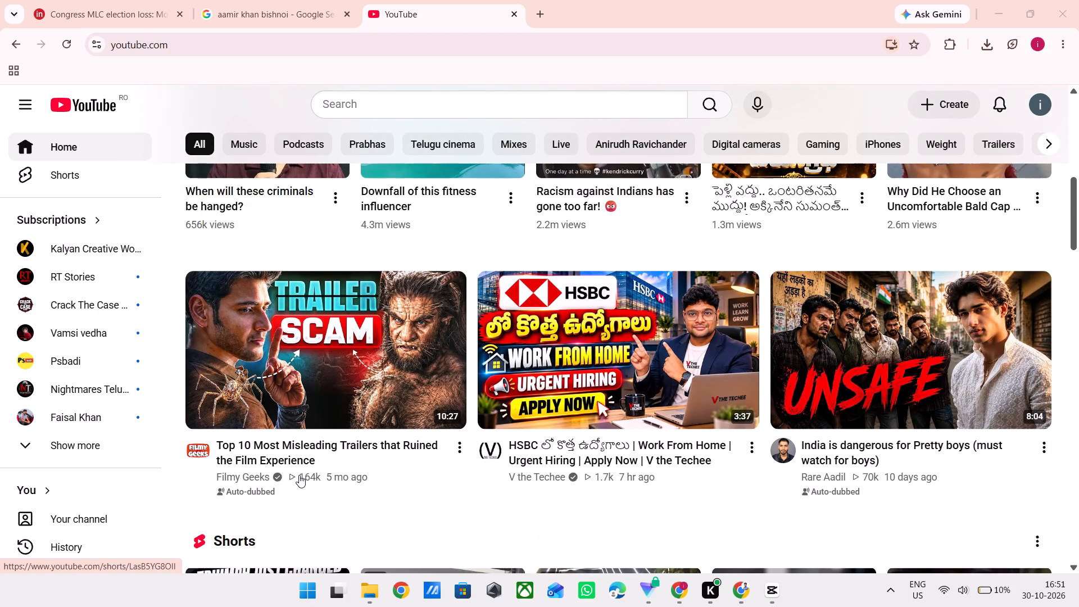
Preview "India is dangerous for Pretty boys" with sound, mute it again, and look over the Shorts below it.
{"action": "scroll", "coordinate": [299, 475], "scroll_direction": "down", "scroll_amount": 1}
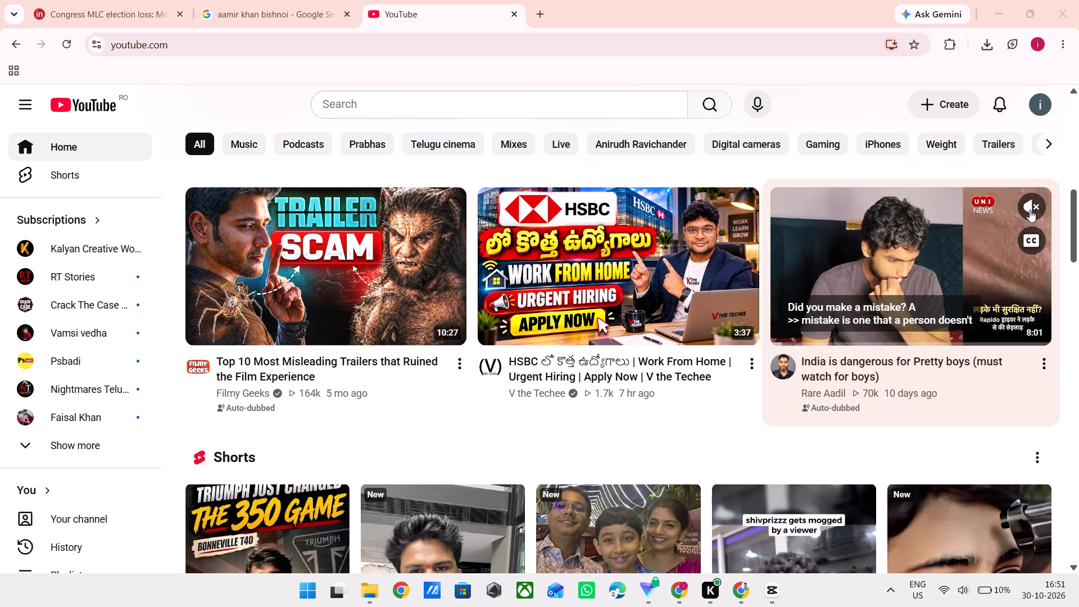
{"action": "left_click", "coordinate": [1030, 210]}
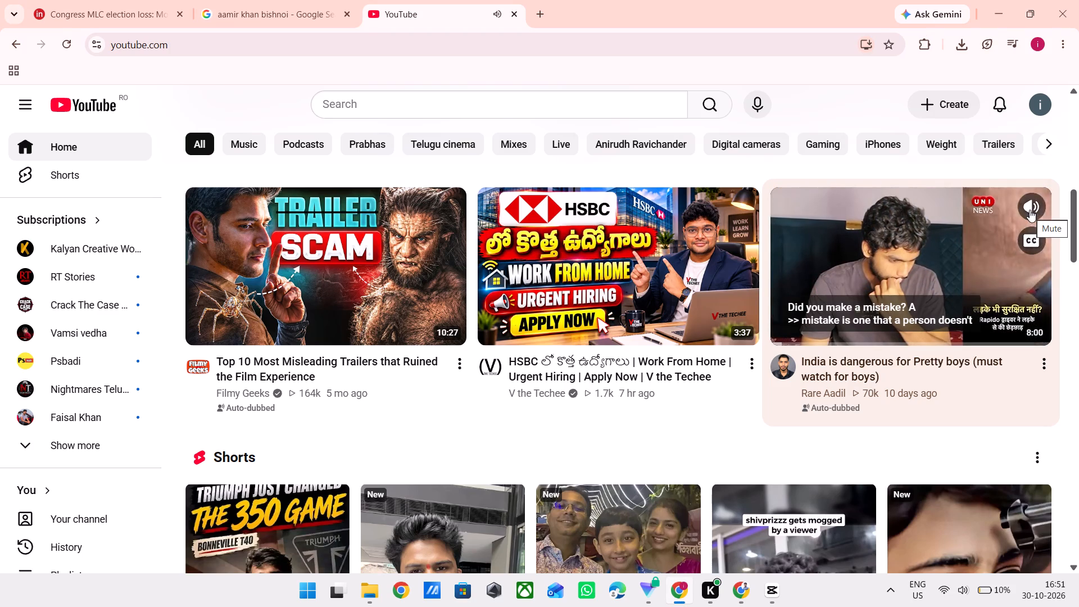
{"action": "left_click", "coordinate": [1030, 210]}
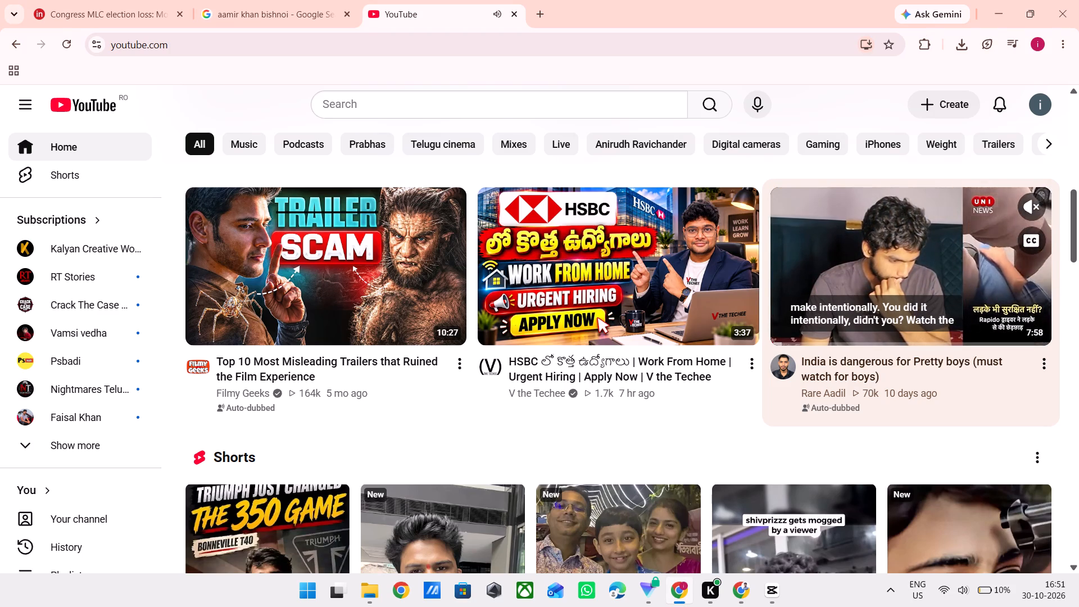
{"action": "scroll", "coordinate": [450, 491], "scroll_direction": "down", "scroll_amount": 5}
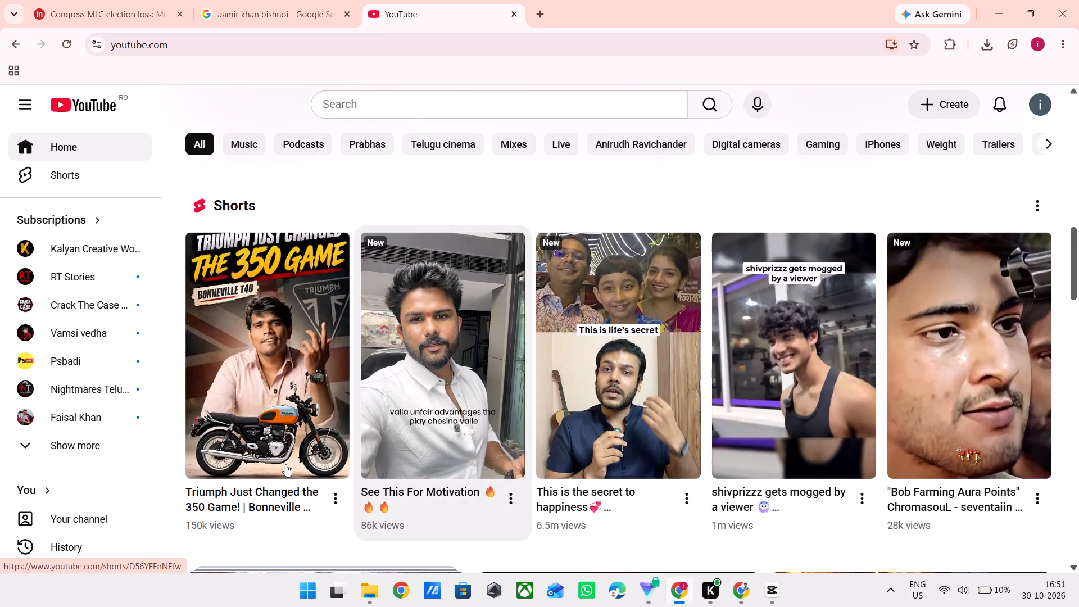
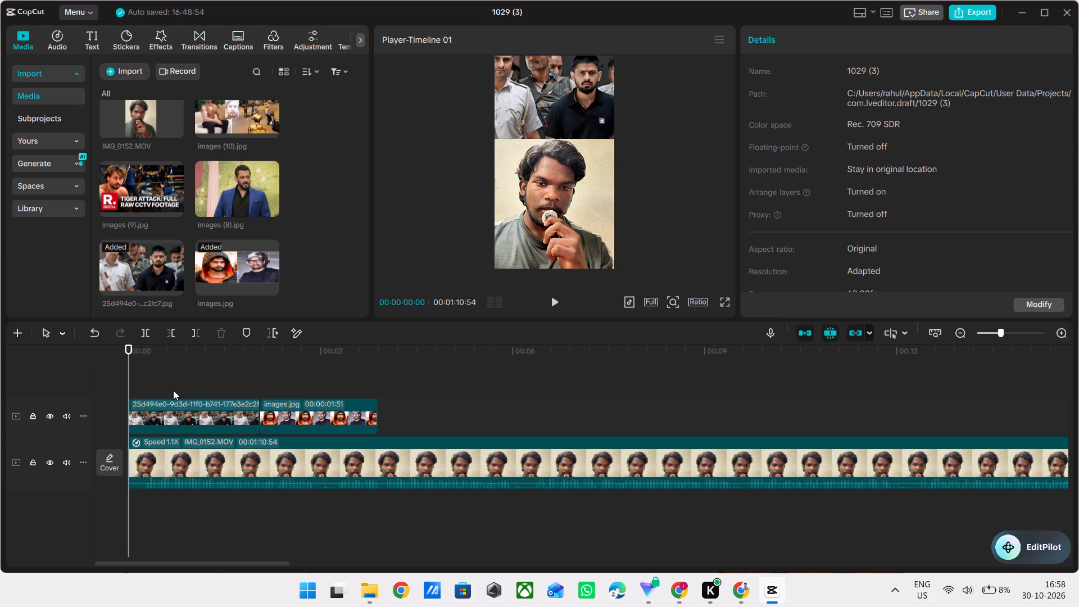
Play the edit from the start, then add images (9).jpg to the overlay track directly after images.jpg.
{"action": "left_click_drag", "start_coordinate": [173, 390], "coordinate": [63, 414]}
{"action": "key", "text": "space"}
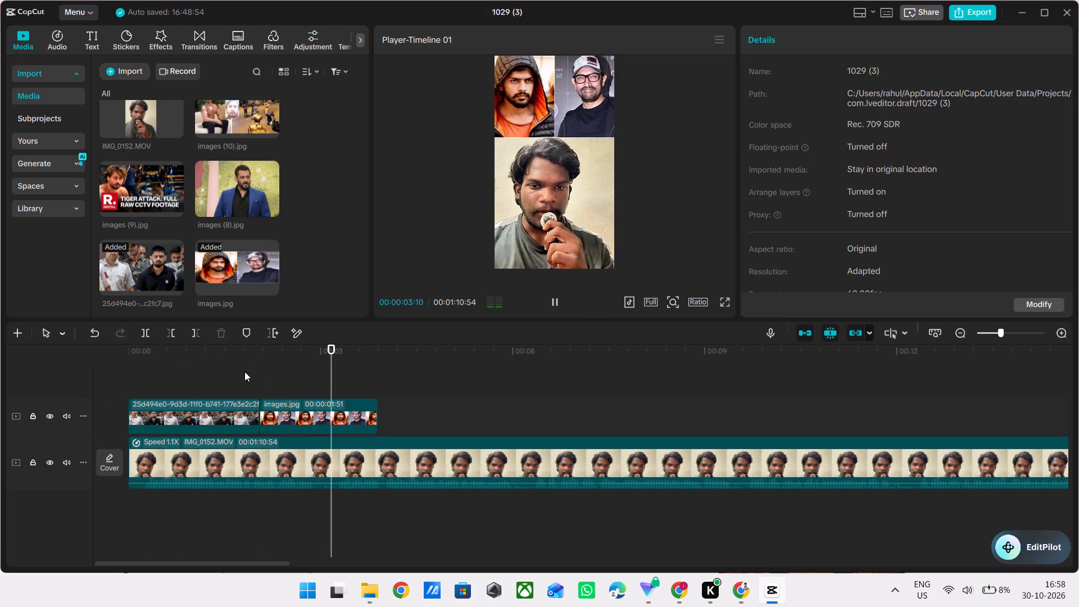
{"action": "key", "text": "space"}
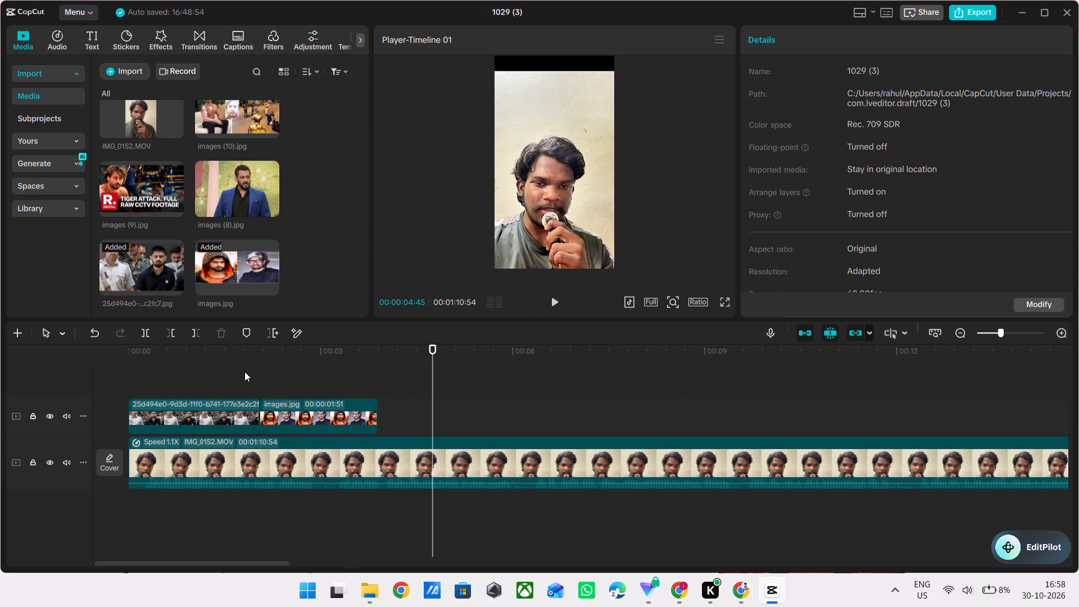
{"action": "left_click_drag", "start_coordinate": [136, 183], "coordinate": [398, 409]}
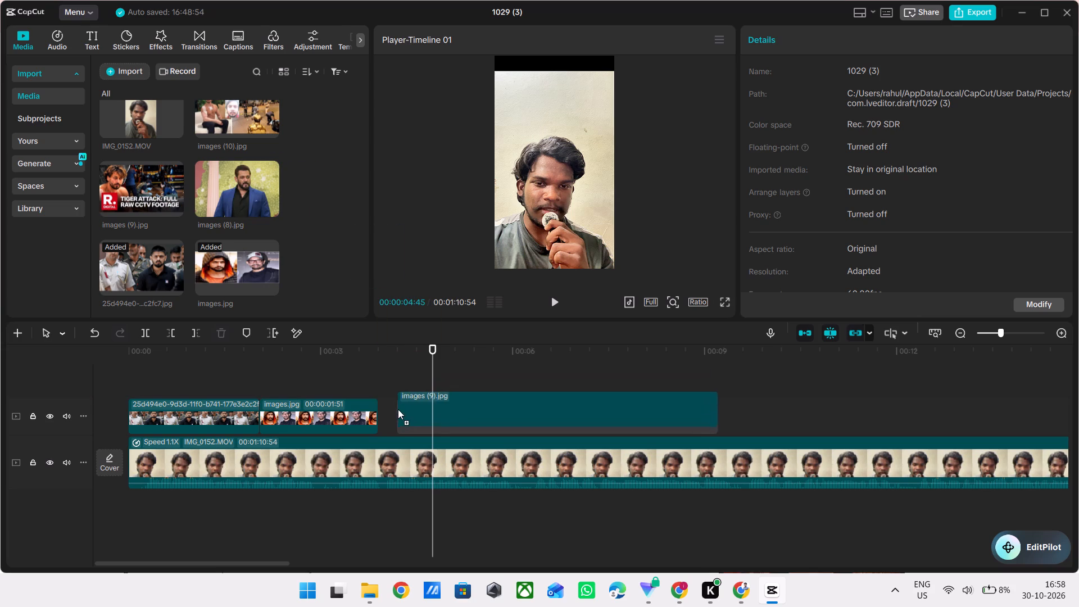
{"action": "left_click_drag", "start_coordinate": [398, 409], "coordinate": [376, 413]}
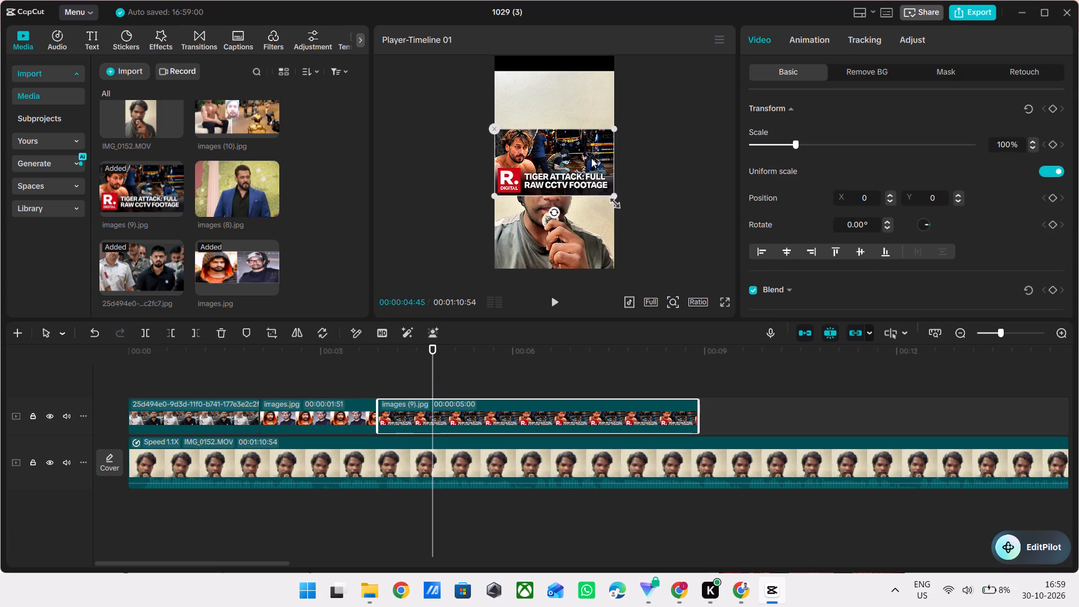
Move the images (9).jpg overlay to the top of the frame, scale it to about 112% at Y about 1240, and preview it.
{"action": "left_click_drag", "start_coordinate": [591, 158], "coordinate": [590, 86]}
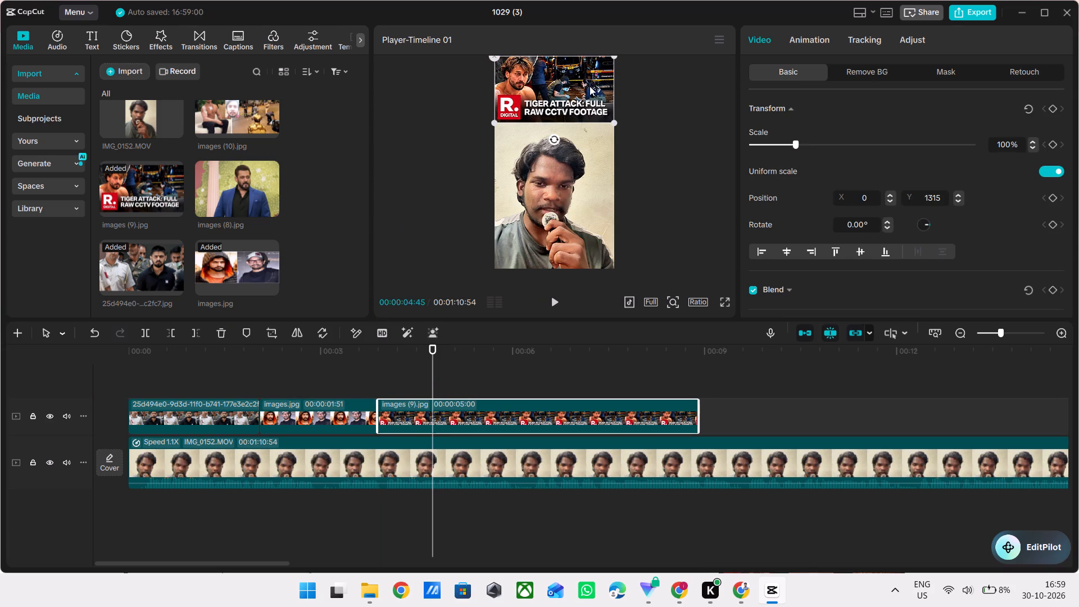
{"action": "left_click", "coordinate": [608, 120]}
{"action": "left_click_drag", "start_coordinate": [612, 121], "coordinate": [623, 130]}
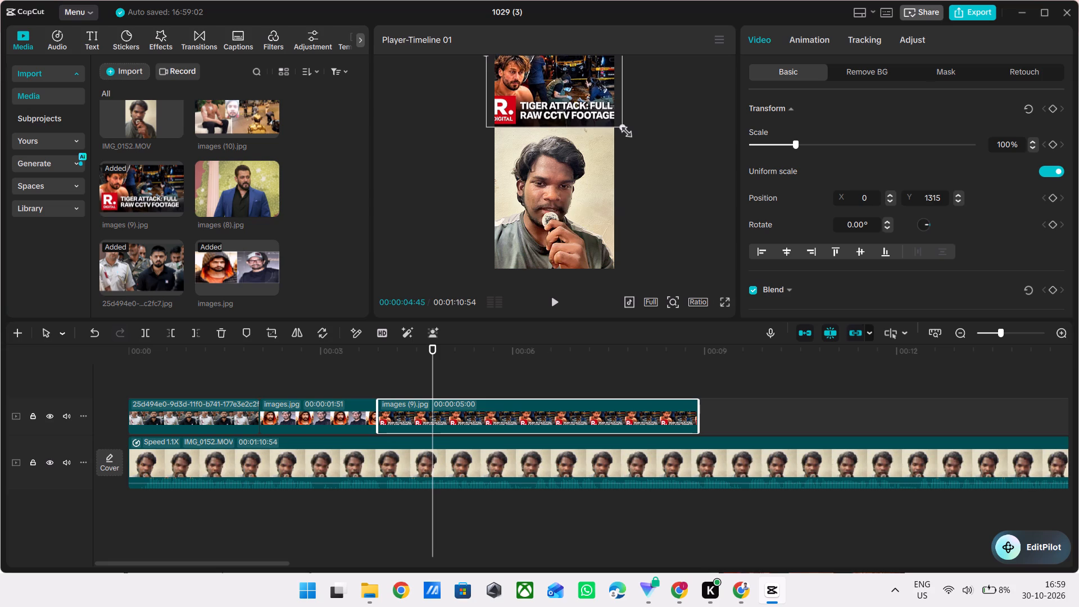
{"action": "left_click_drag", "start_coordinate": [623, 130], "coordinate": [623, 128]}
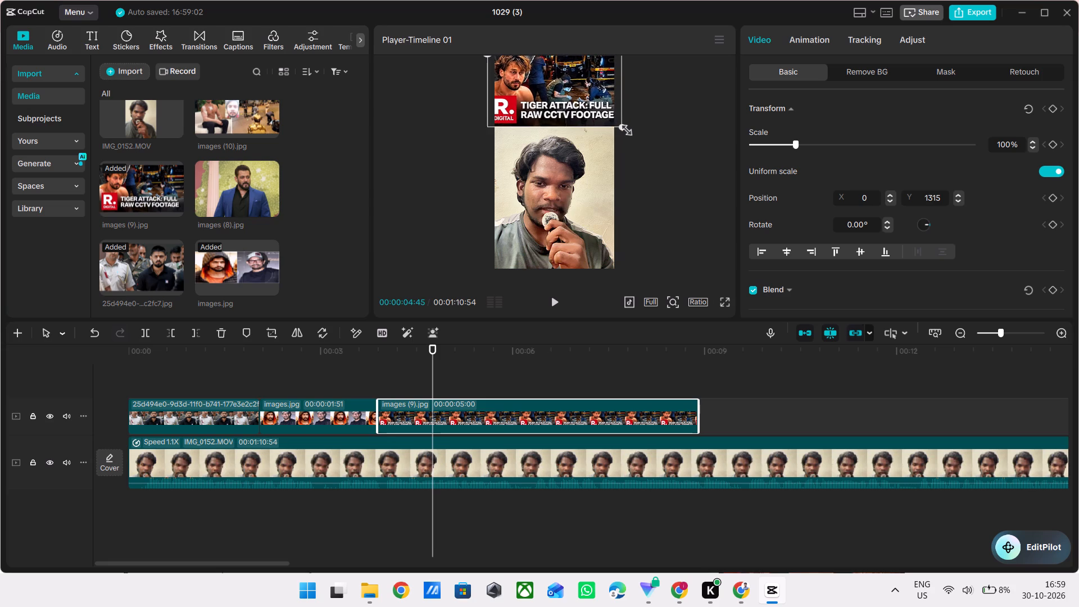
{"action": "left_click_drag", "start_coordinate": [601, 109], "coordinate": [601, 117]}
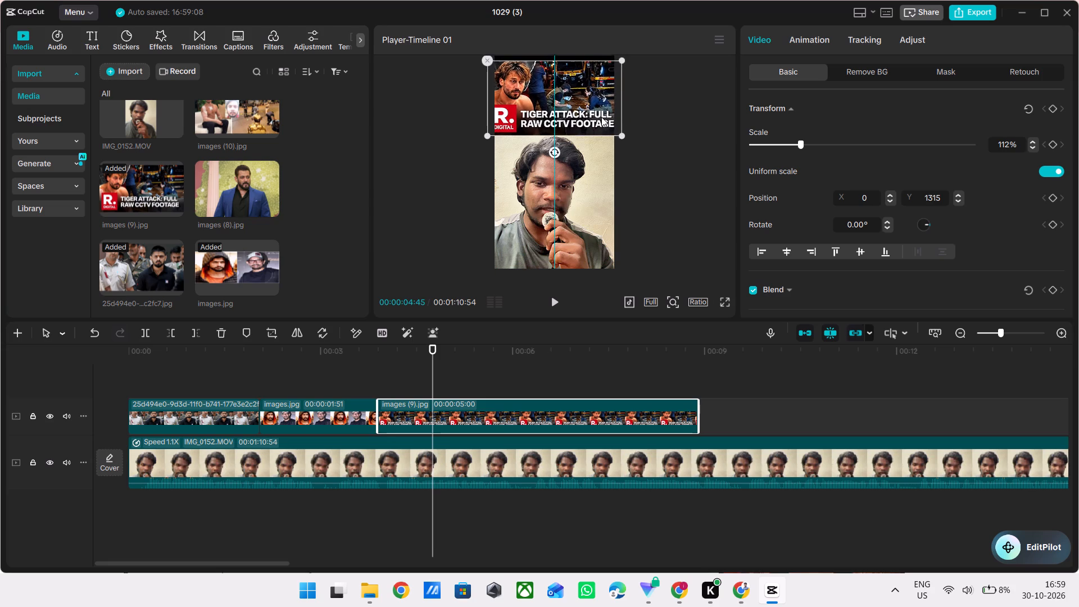
{"action": "left_click_drag", "start_coordinate": [601, 117], "coordinate": [601, 115]}
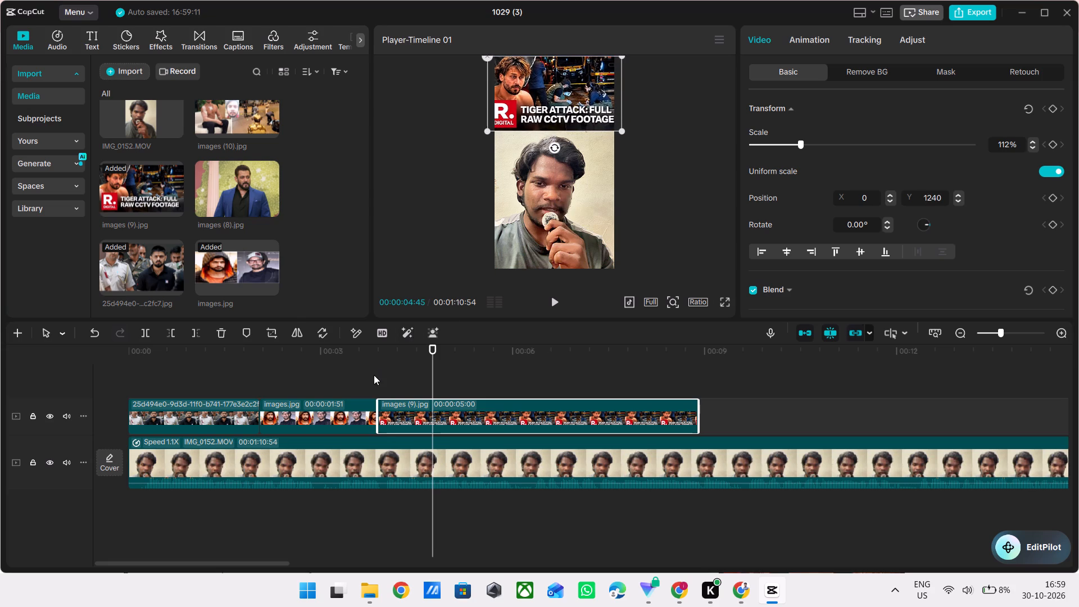
{"action": "left_click", "coordinate": [374, 375]}
{"action": "key", "text": "space"}
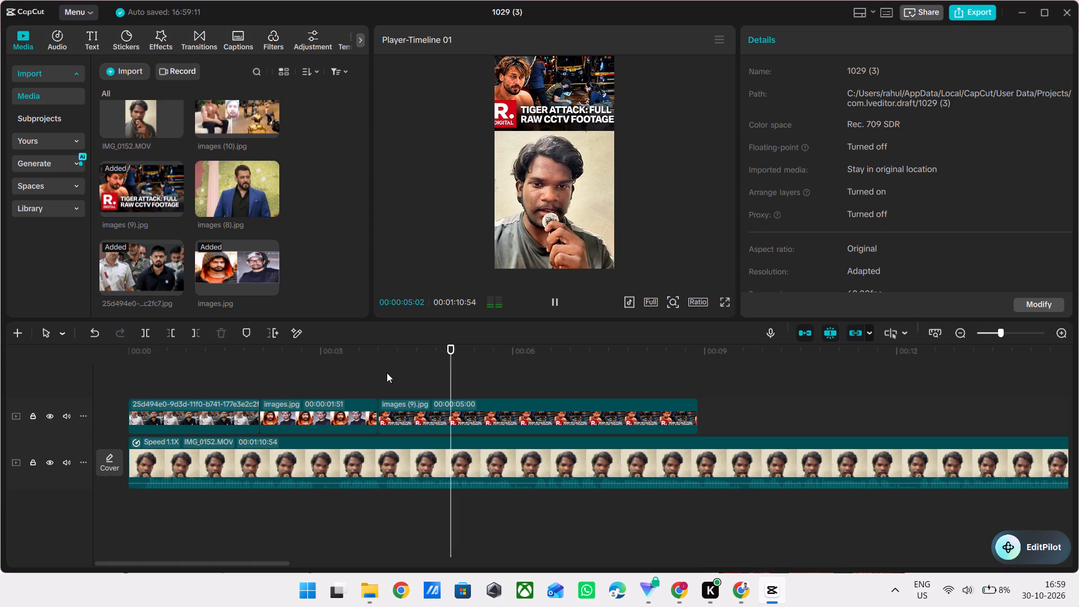
{"action": "key", "text": "space"}
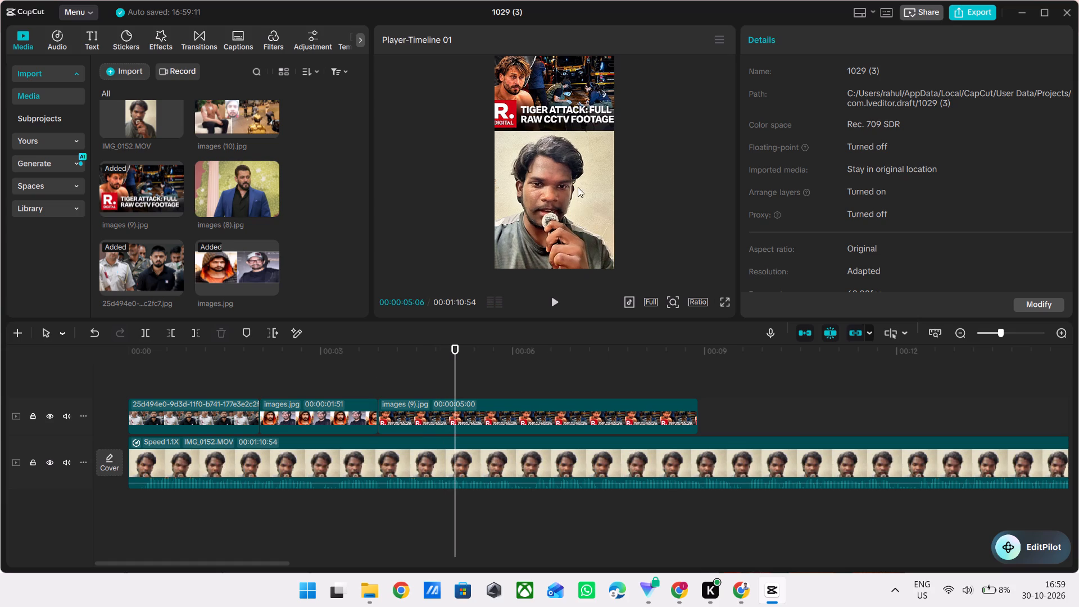
Enlarge the images (9).jpg overlay to about 119% and shift it to about X -70, Y 1133.
{"action": "left_click", "coordinate": [571, 128]}
{"action": "left_click_drag", "start_coordinate": [571, 128], "coordinate": [568, 135]}
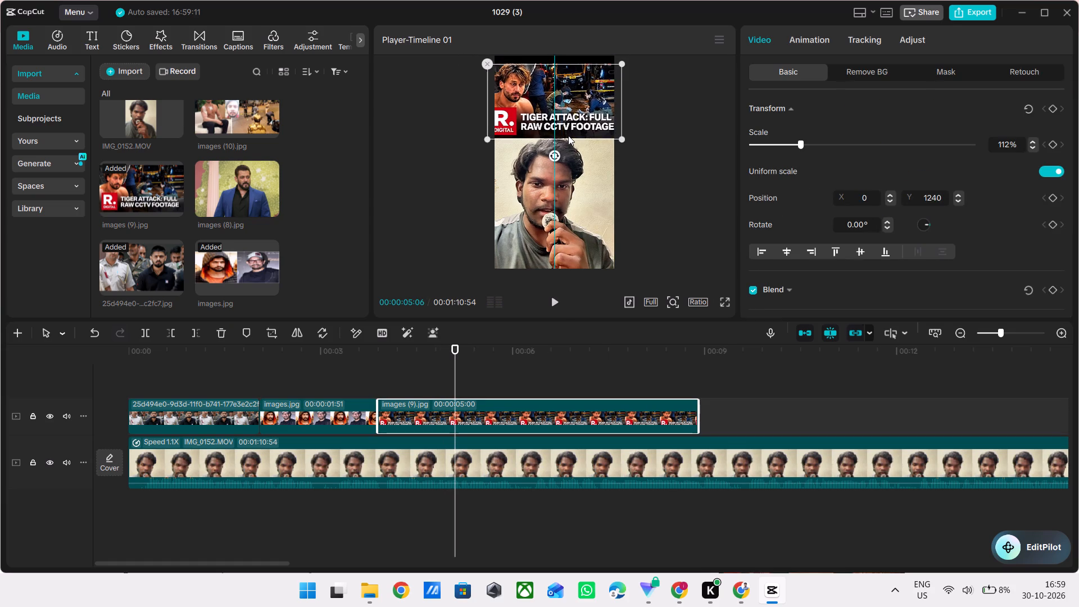
{"action": "left_click_drag", "start_coordinate": [568, 135], "coordinate": [566, 135]}
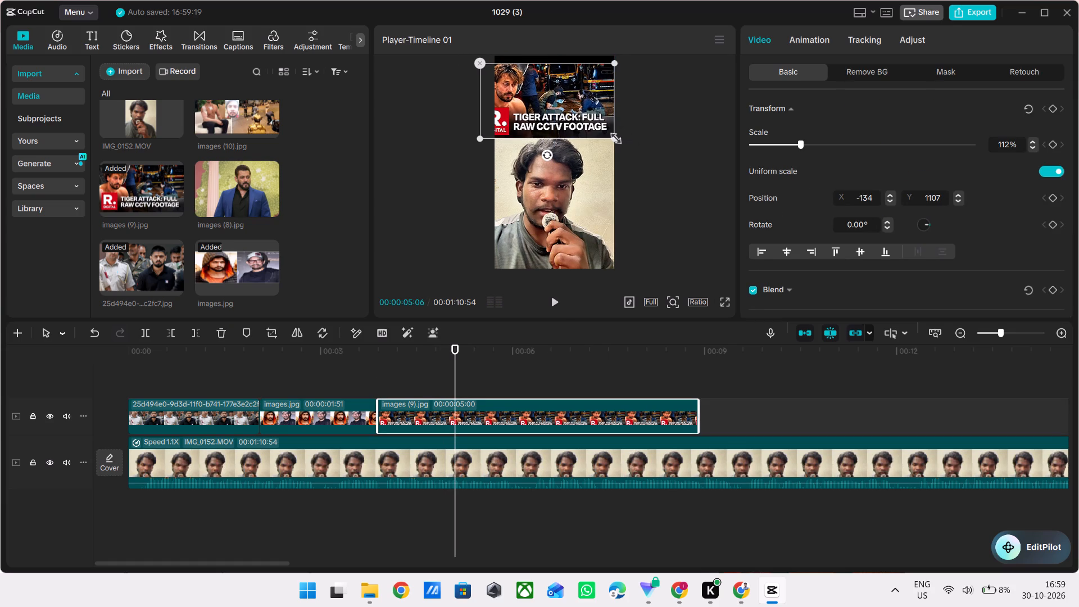
{"action": "left_click_drag", "start_coordinate": [613, 136], "coordinate": [620, 138]}
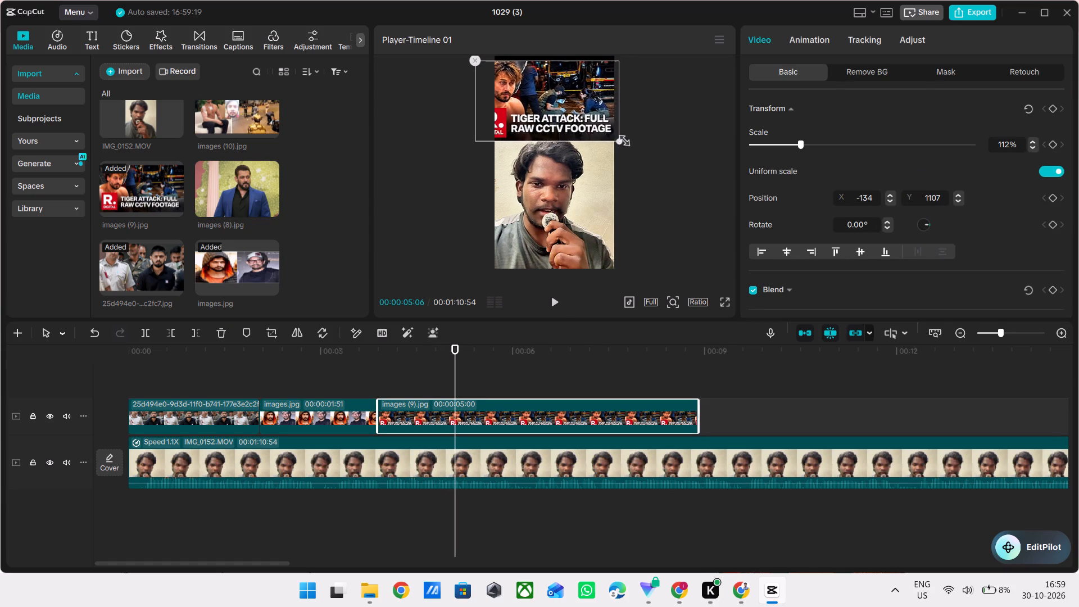
{"action": "left_click_drag", "start_coordinate": [620, 138], "coordinate": [620, 138]}
{"action": "left_click", "coordinate": [595, 125]}
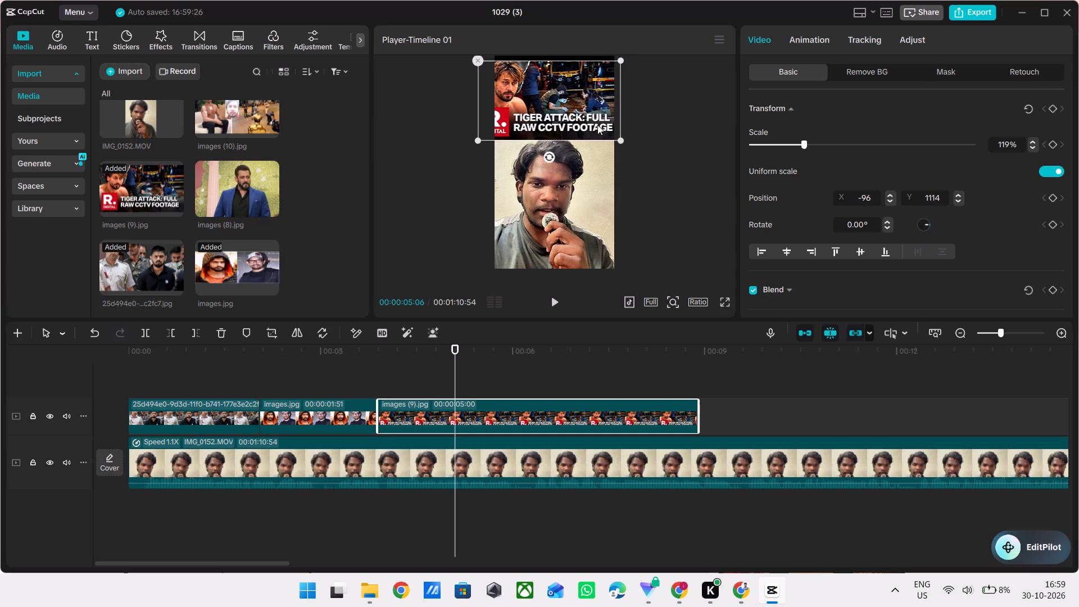
{"action": "left_click", "coordinate": [597, 125]}
{"action": "left_click", "coordinate": [599, 123]}
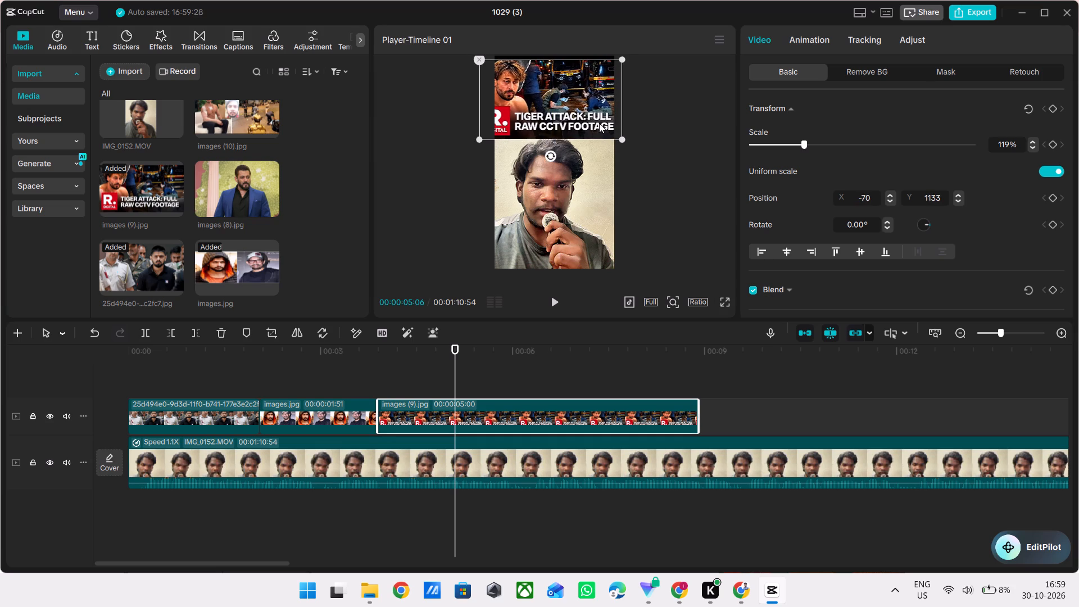
Check the images (9).jpg overlay in playback and full screen, and reposition it to about X -76, Y 1199.
{"action": "left_click", "coordinate": [424, 391]}
{"action": "left_click_drag", "start_coordinate": [424, 391], "coordinate": [352, 398]}
{"action": "key", "text": "space"}
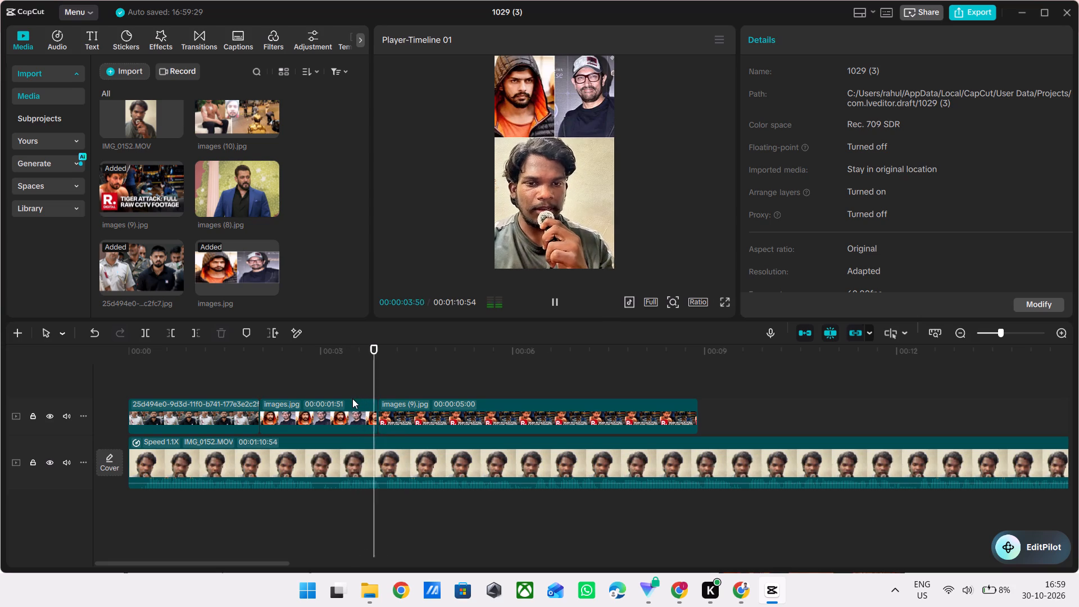
{"action": "key", "text": "space"}
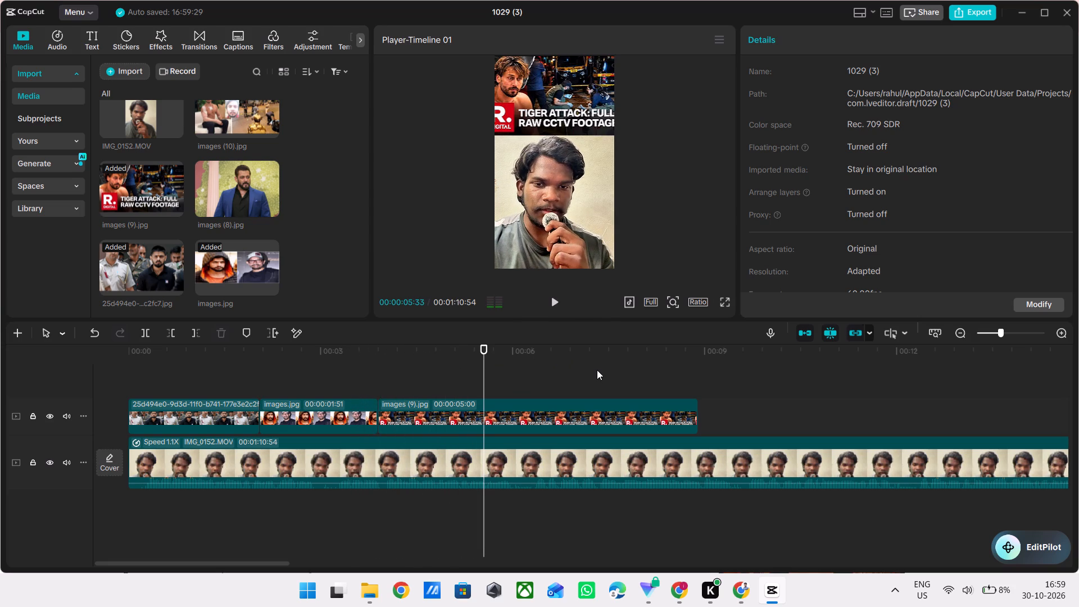
{"action": "left_click", "coordinate": [722, 304]}
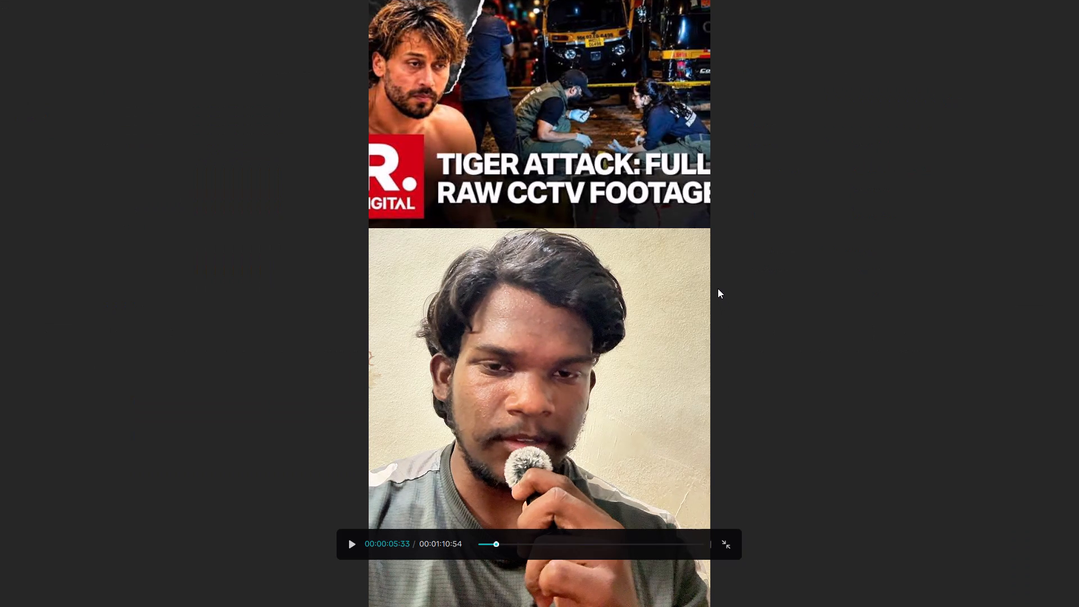
{"action": "key", "text": "Escape"}
{"action": "left_click", "coordinate": [572, 115]}
{"action": "left_click", "coordinate": [572, 115]}
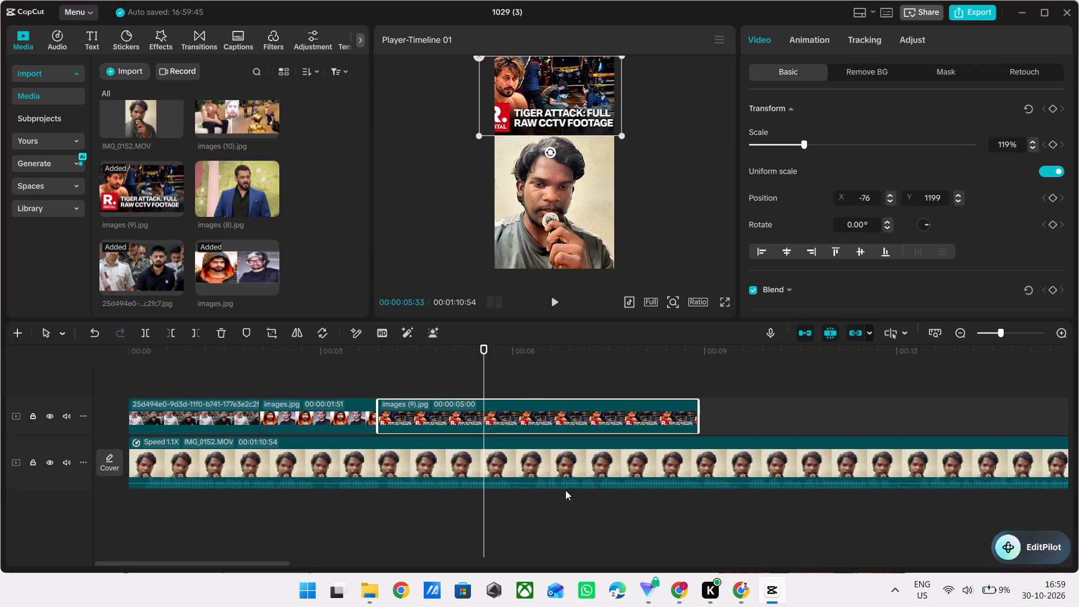
Play on to 00:00:07:43 and add images (10).jpg there on a new track above the other overlays.
{"action": "left_click", "coordinate": [538, 387]}
{"action": "left_click_drag", "start_coordinate": [538, 387], "coordinate": [489, 388]}
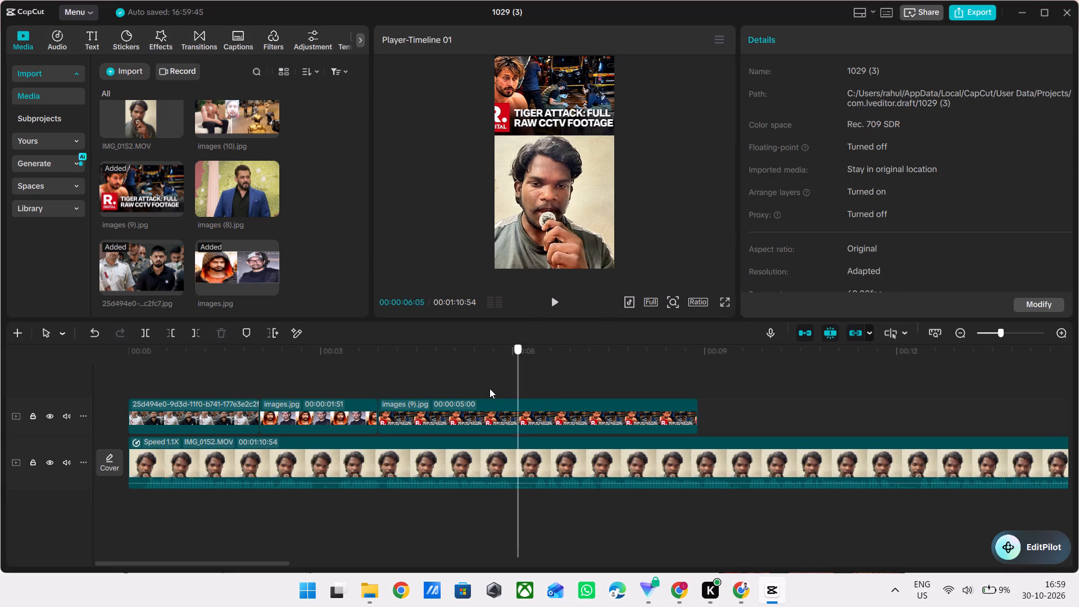
{"action": "left_click_drag", "start_coordinate": [489, 388], "coordinate": [348, 415]}
{"action": "key", "text": "space"}
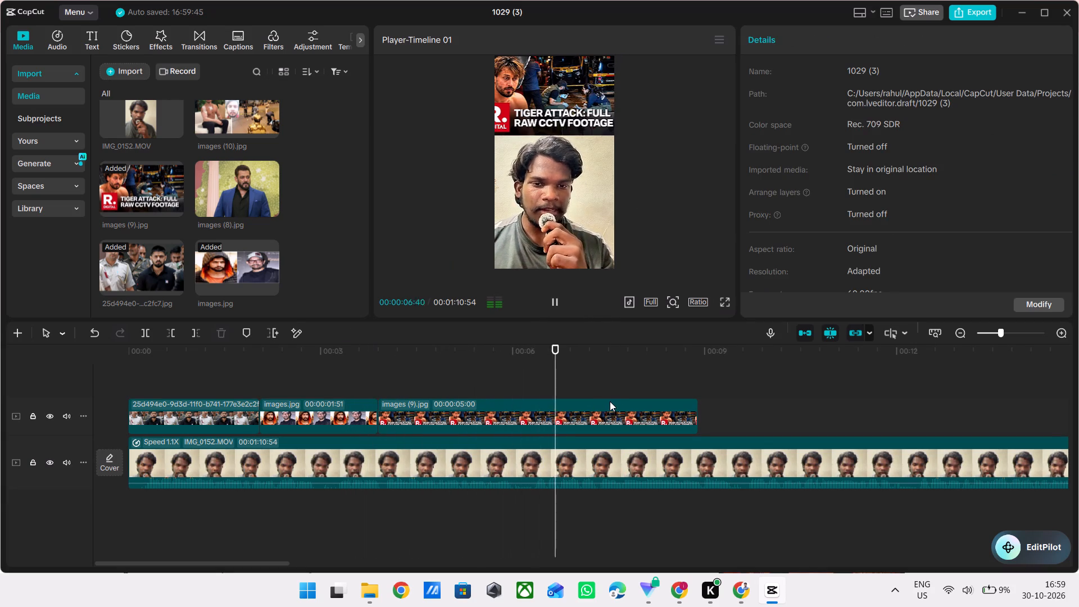
{"action": "key", "text": "space"}
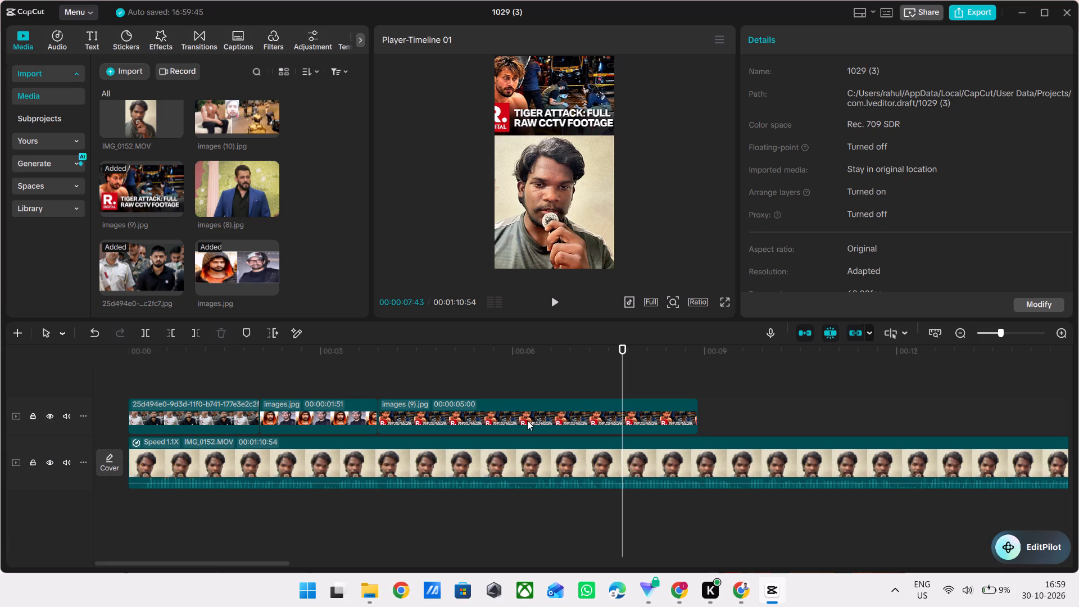
{"action": "scroll", "coordinate": [257, 269], "scroll_direction": "up", "scroll_amount": 1}
{"action": "left_click_drag", "start_coordinate": [244, 112], "coordinate": [627, 409]}
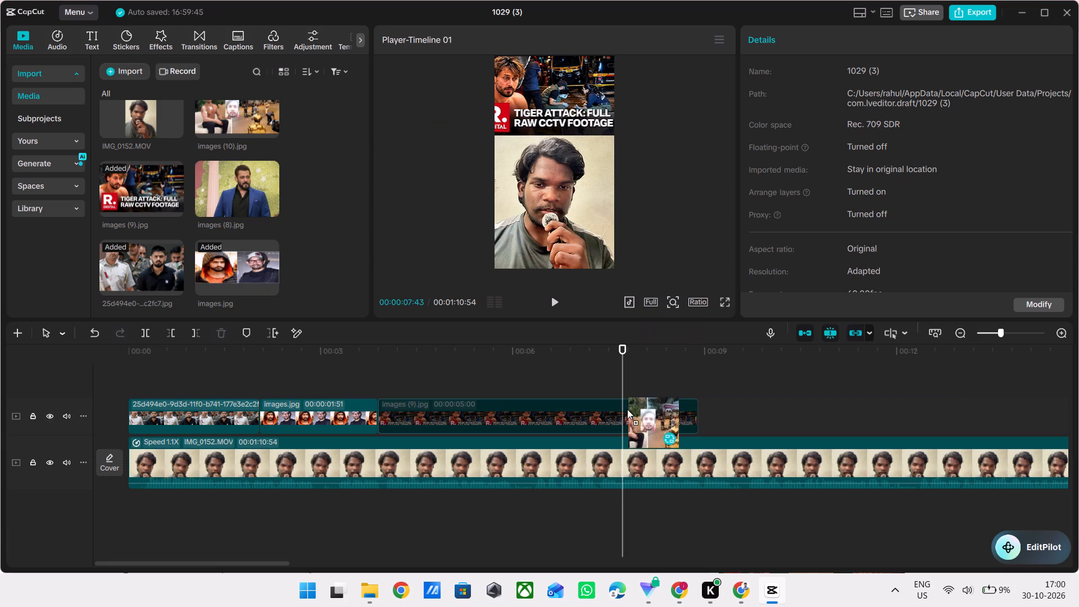
{"action": "left_click_drag", "start_coordinate": [627, 409], "coordinate": [624, 382]}
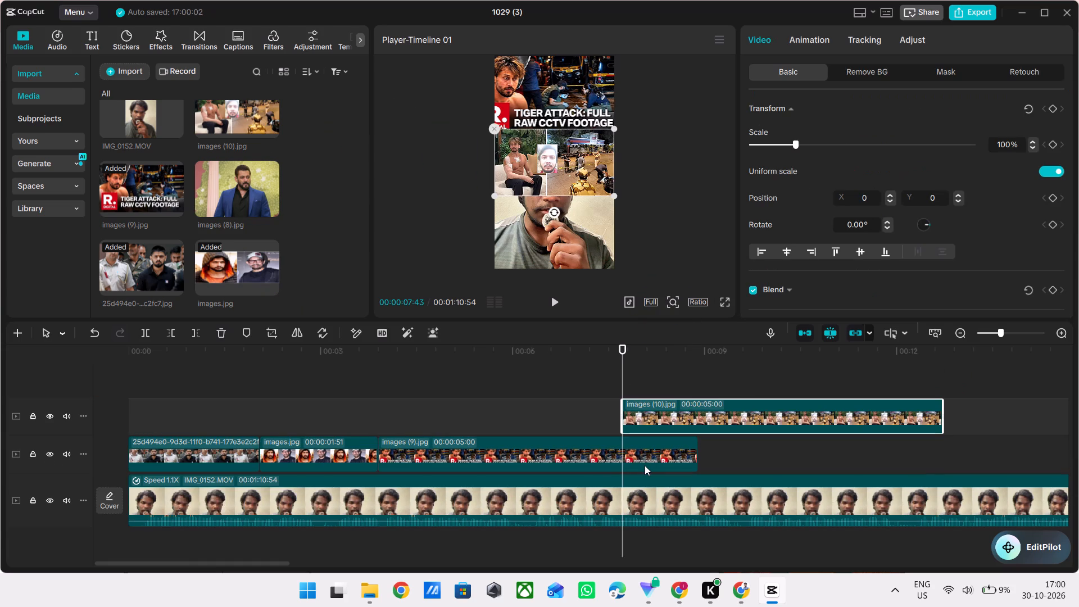
Trim the end of the images (9).jpg clip to the playhead at 00:00:07:43.
{"action": "left_click", "coordinate": [645, 465]}
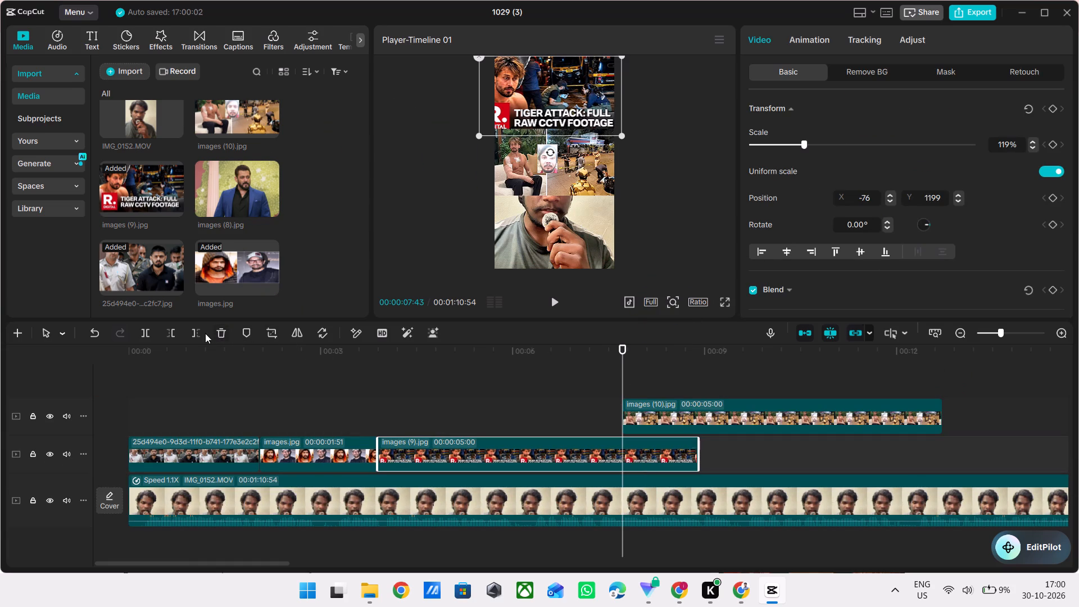
{"action": "left_click", "coordinate": [200, 334]}
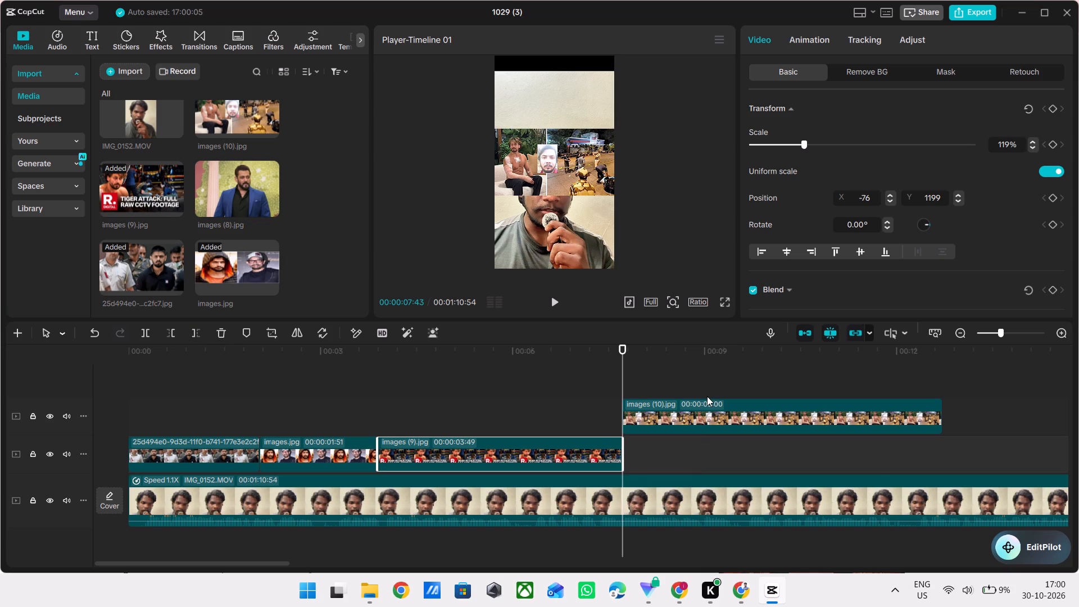
Move the images (10).jpg overlay to the top of the frame, scaled to about 130% at about X 158, Y 1254.
{"action": "left_click", "coordinate": [707, 396]}
{"action": "left_click", "coordinate": [705, 406]}
{"action": "left_click_drag", "start_coordinate": [705, 406], "coordinate": [706, 415]}
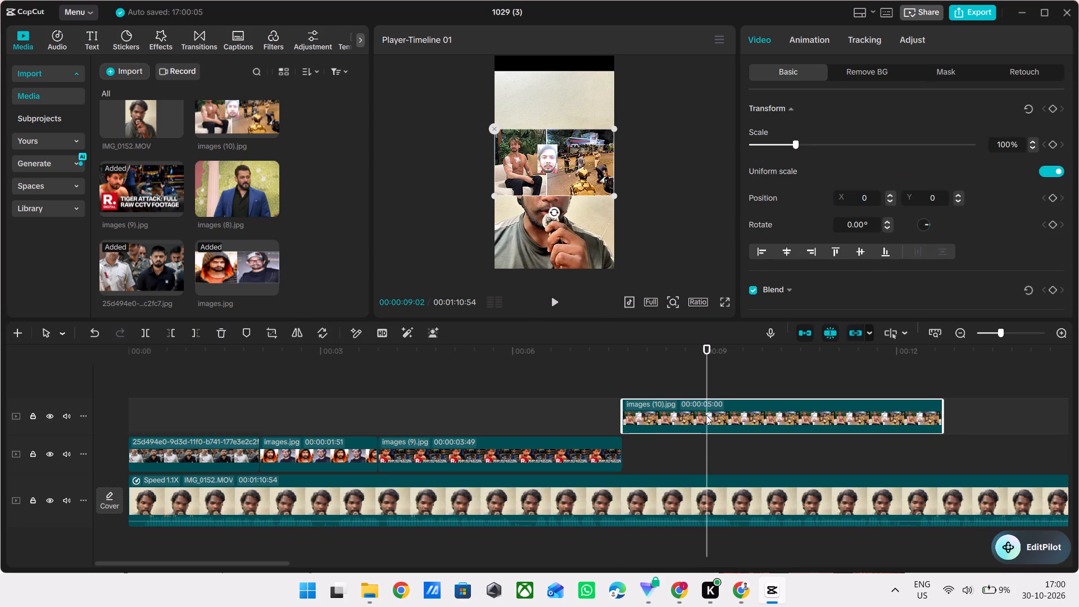
{"action": "left_click_drag", "start_coordinate": [706, 415], "coordinate": [707, 429]}
{"action": "left_click_drag", "start_coordinate": [575, 169], "coordinate": [575, 166]}
{"action": "left_click_drag", "start_coordinate": [575, 166], "coordinate": [578, 101]}
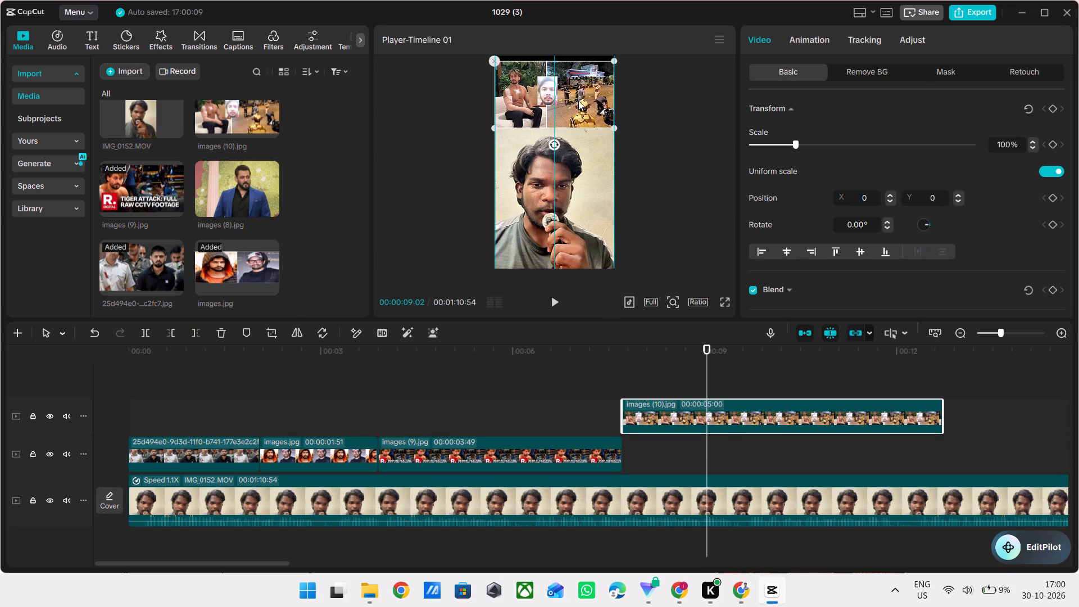
{"action": "left_click_drag", "start_coordinate": [578, 101], "coordinate": [579, 99]}
{"action": "left_click_drag", "start_coordinate": [613, 125], "coordinate": [641, 141]}
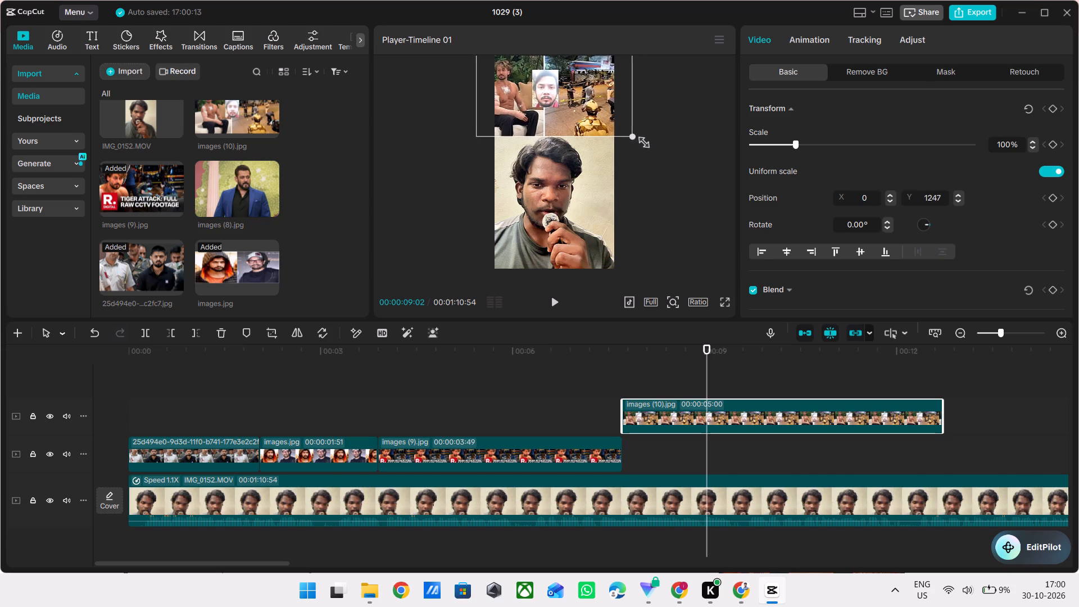
{"action": "left_click_drag", "start_coordinate": [641, 141], "coordinate": [640, 141]}
{"action": "left_click_drag", "start_coordinate": [583, 116], "coordinate": [592, 117]}
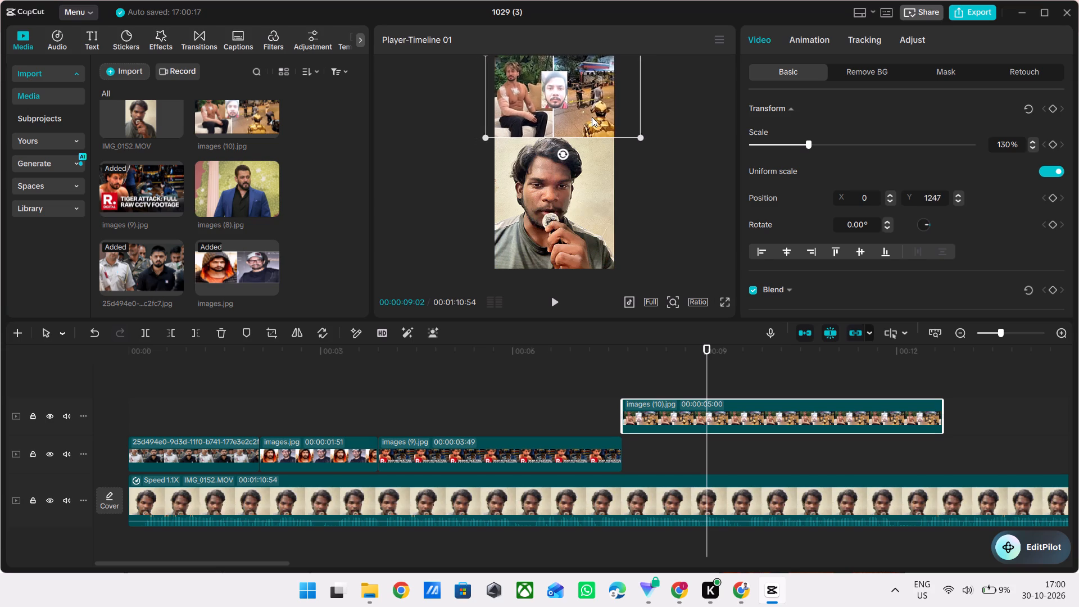
{"action": "left_click_drag", "start_coordinate": [592, 117], "coordinate": [590, 114]}
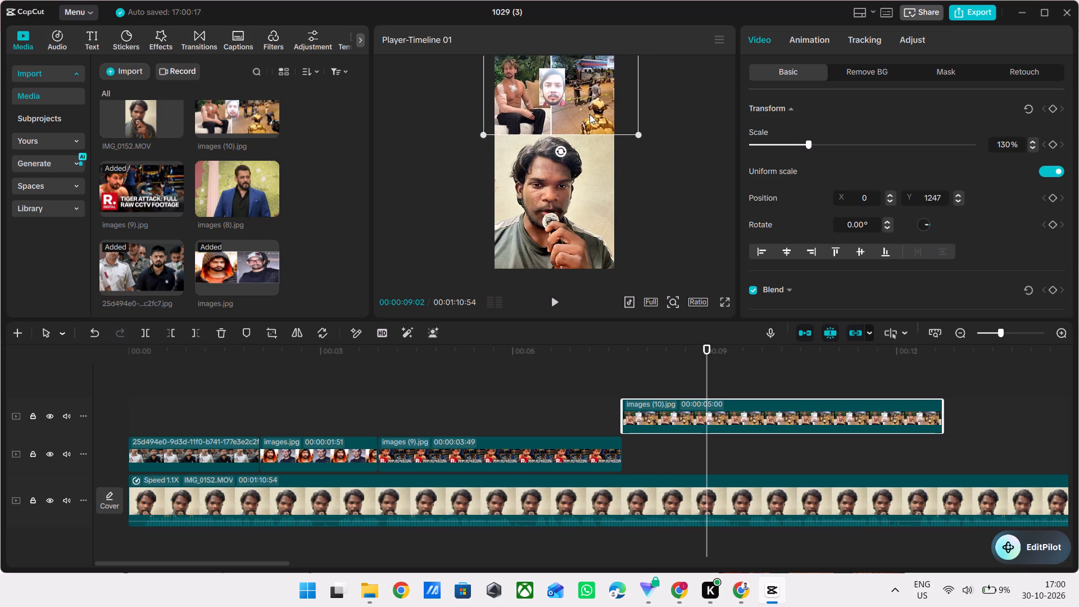
{"action": "left_click_drag", "start_coordinate": [590, 114], "coordinate": [592, 116]}
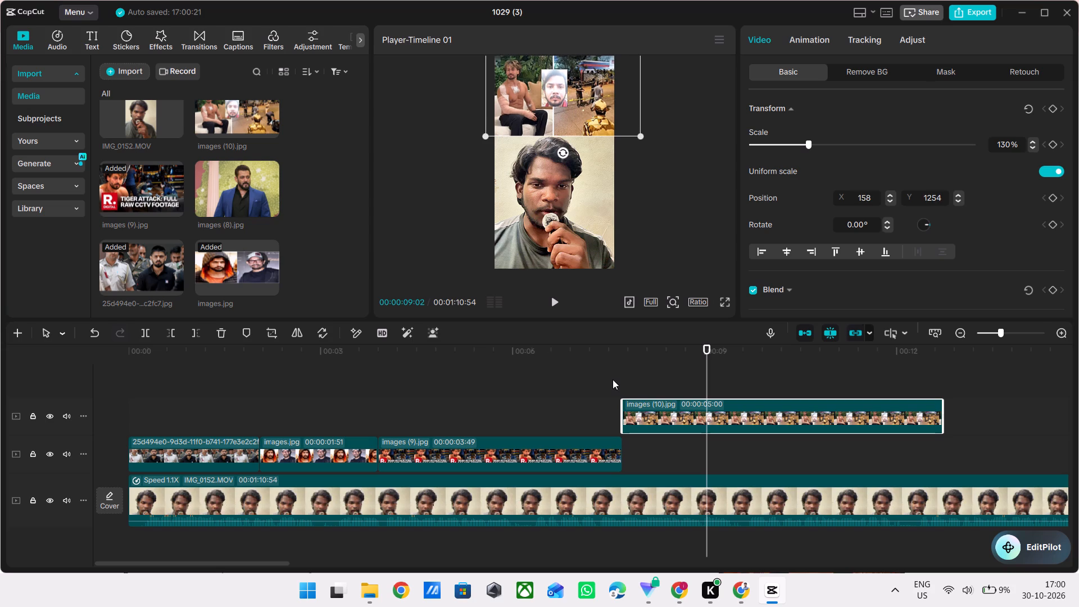
Play back the section from the end of images (9).jpg through the images (10).jpg overlay to check its timing against the speech.
{"action": "left_click", "coordinate": [613, 379]}
{"action": "left_click_drag", "start_coordinate": [613, 379], "coordinate": [623, 379]}
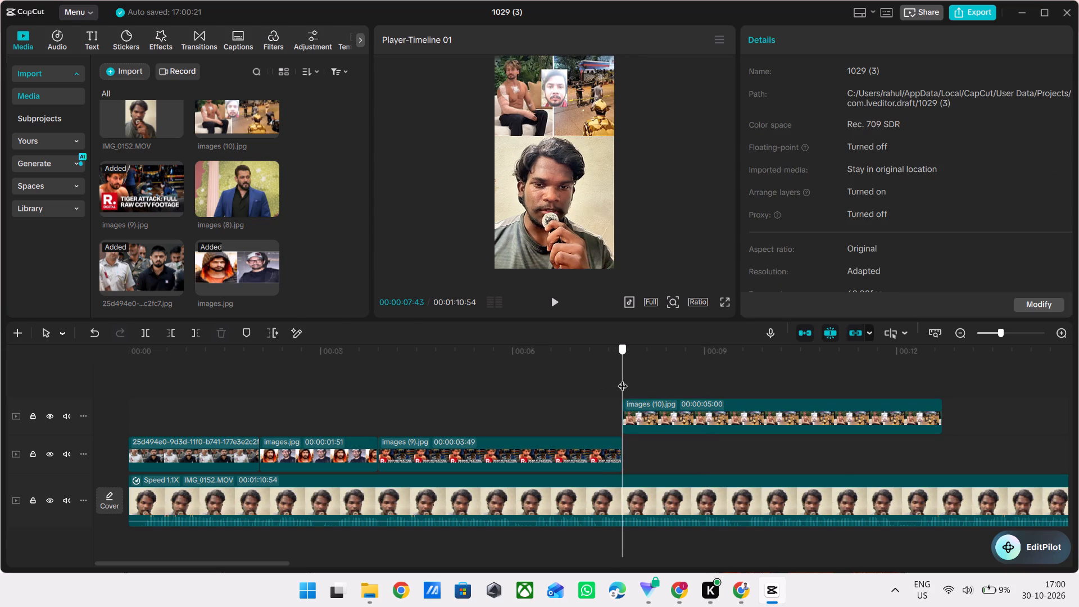
{"action": "left_click_drag", "start_coordinate": [623, 379], "coordinate": [570, 382]}
{"action": "key", "text": "space"}
{"action": "type", "text": "v"}
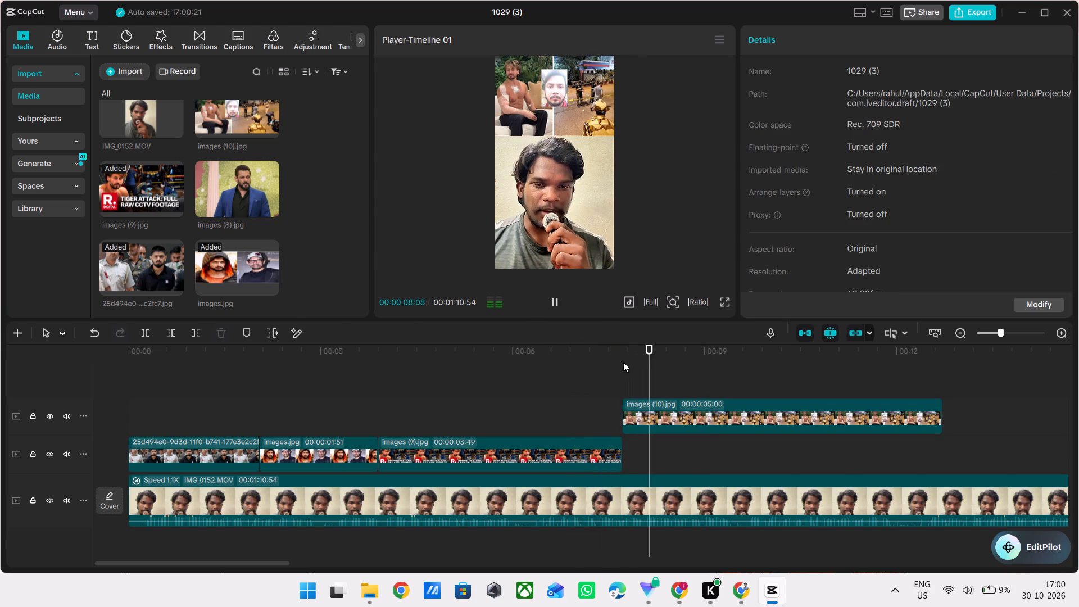
{"action": "key", "text": "space"}
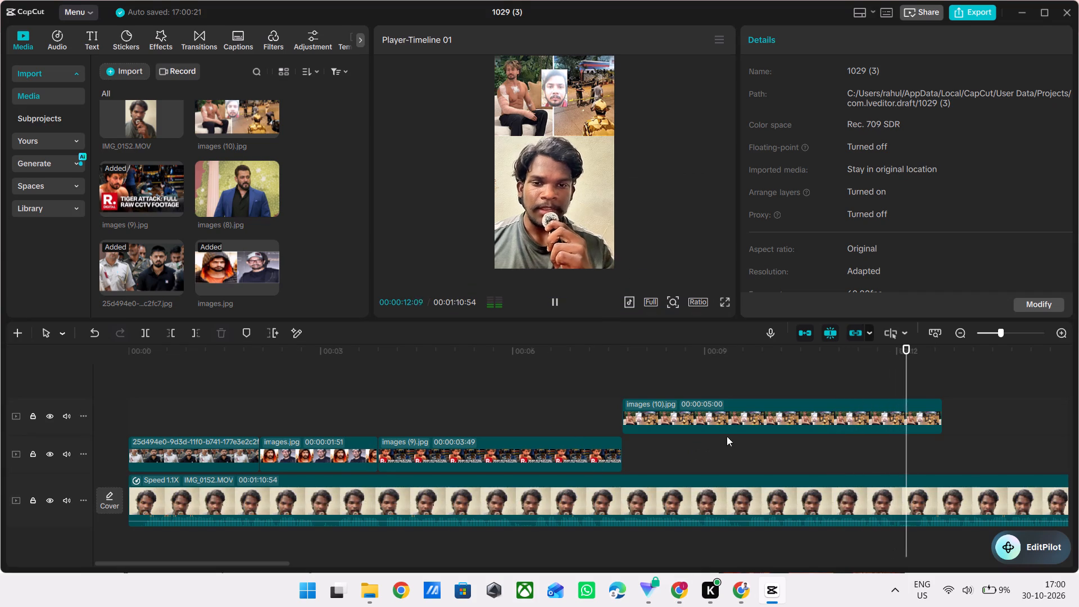
{"action": "scroll", "coordinate": [739, 434], "scroll_direction": "left", "scroll_amount": 1}
{"action": "left_click", "coordinate": [291, 384]}
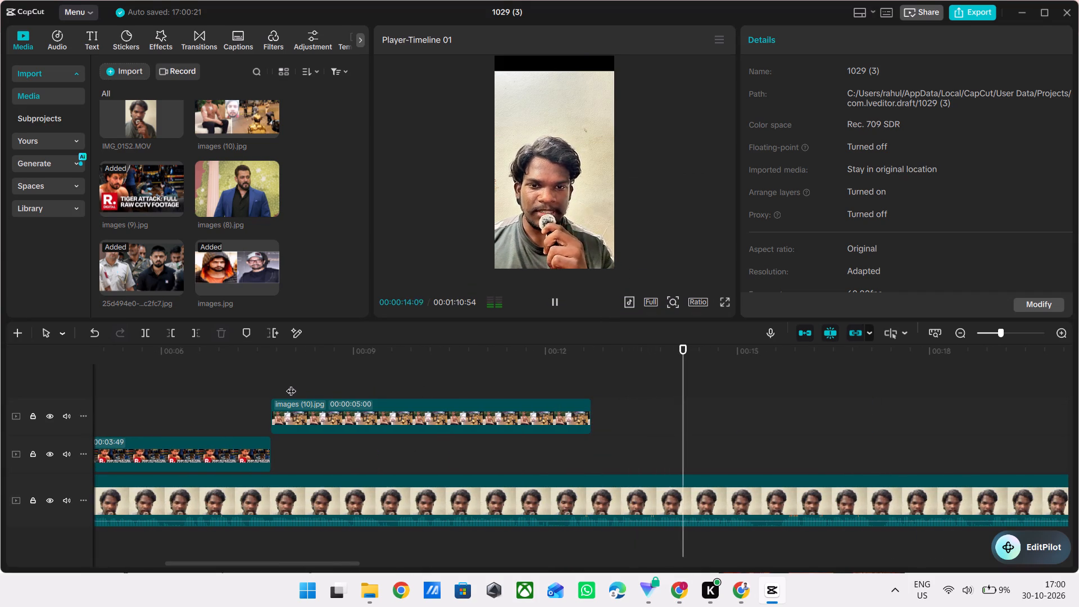
{"action": "left_click_drag", "start_coordinate": [291, 384], "coordinate": [90, 424]}
{"action": "key", "text": "space"}
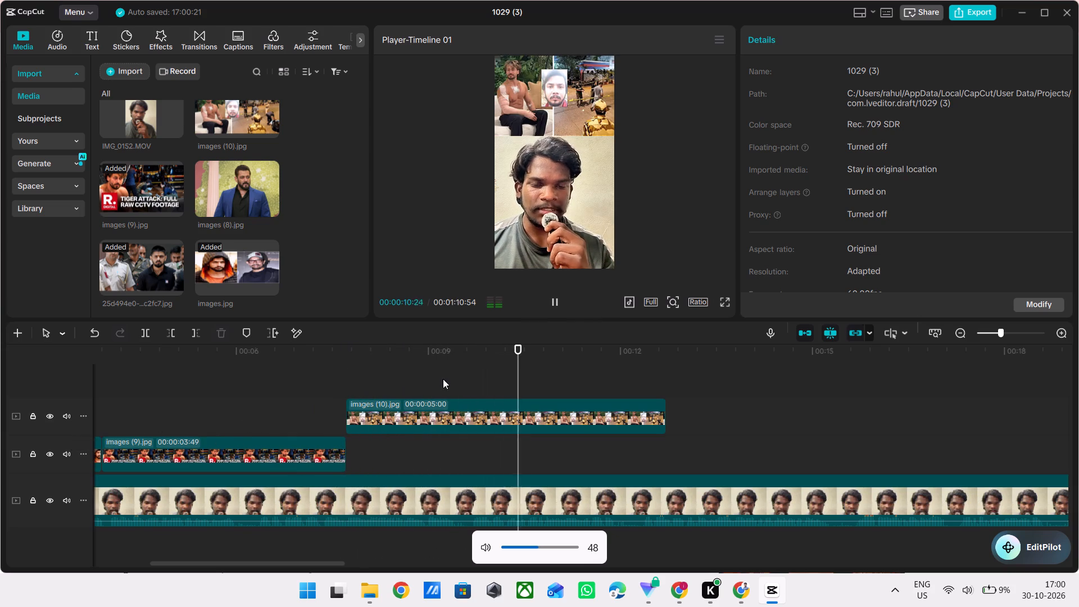
Replay the video from the beginning and check the overlay sequence, ending at the cut between images (9).jpg and images (10).jpg.
{"action": "double_click", "coordinate": [443, 379]}
{"action": "left_click_drag", "start_coordinate": [443, 379], "coordinate": [2, 565]}
{"action": "key", "text": "space"}
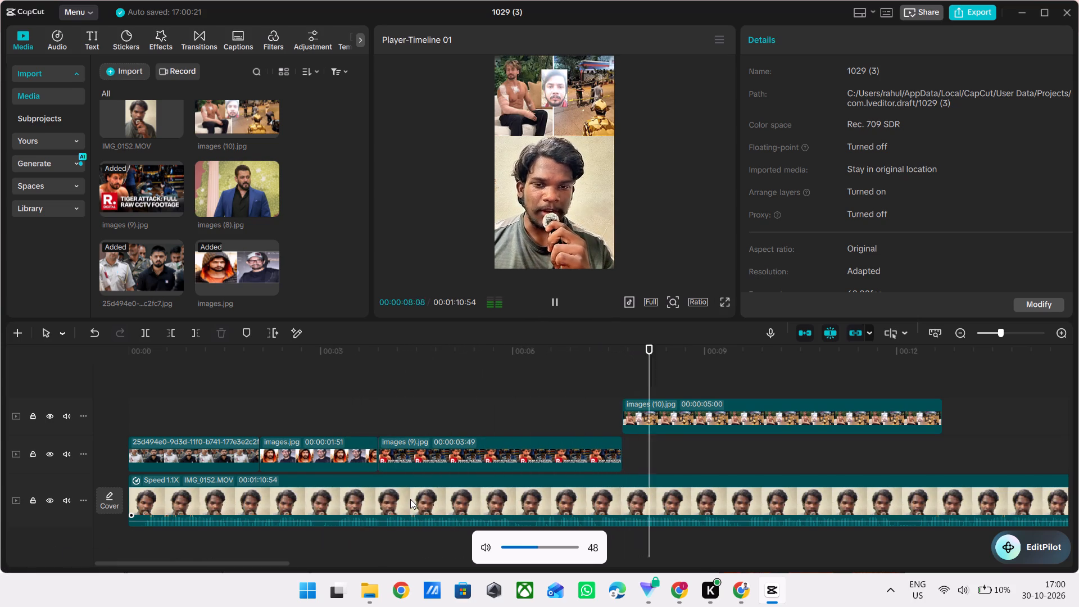
{"action": "double_click", "coordinate": [504, 416]}
{"action": "left_click_drag", "start_coordinate": [504, 416], "coordinate": [513, 414]}
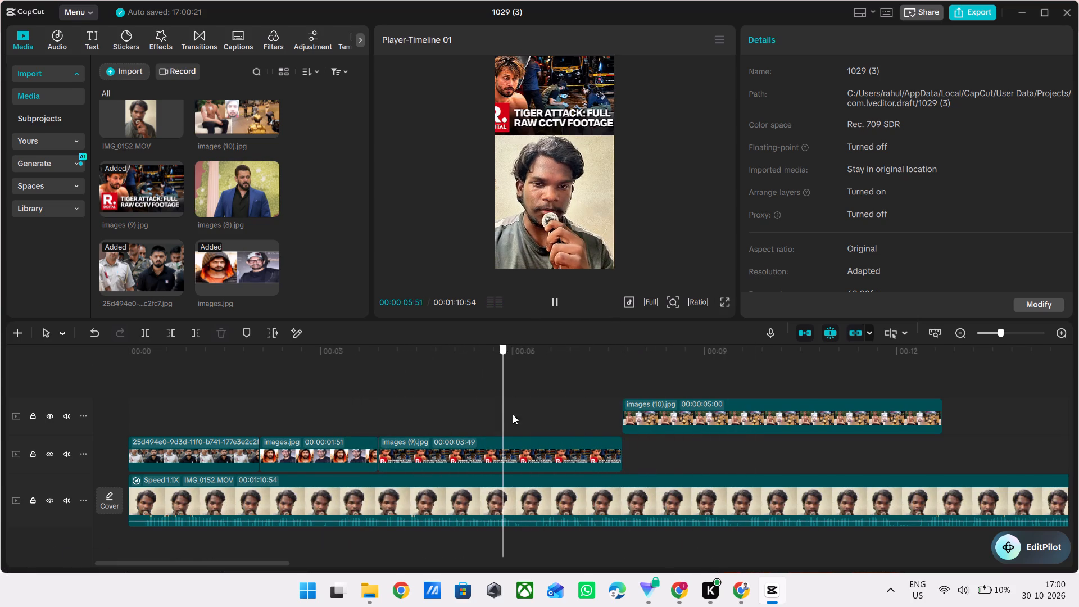
{"action": "left_click_drag", "start_coordinate": [513, 414], "coordinate": [773, 427]}
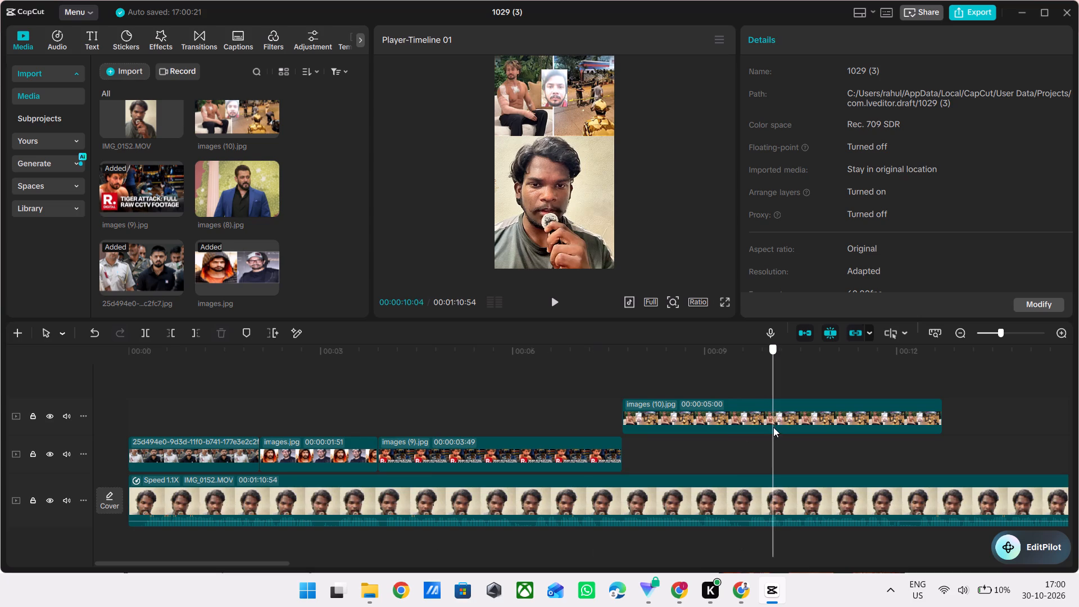
{"action": "left_click_drag", "start_coordinate": [773, 427], "coordinate": [623, 460]}
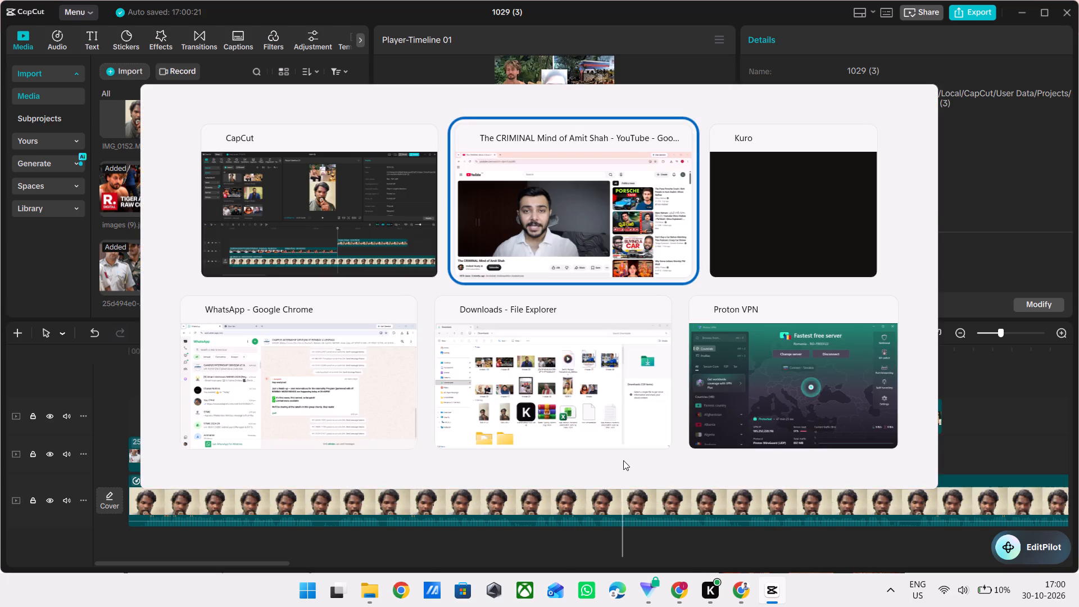
Switch to Google Chrome and play the YouTube video "The CRIMINAL Mind of Amit Shah".
{"action": "key", "text": "space"}
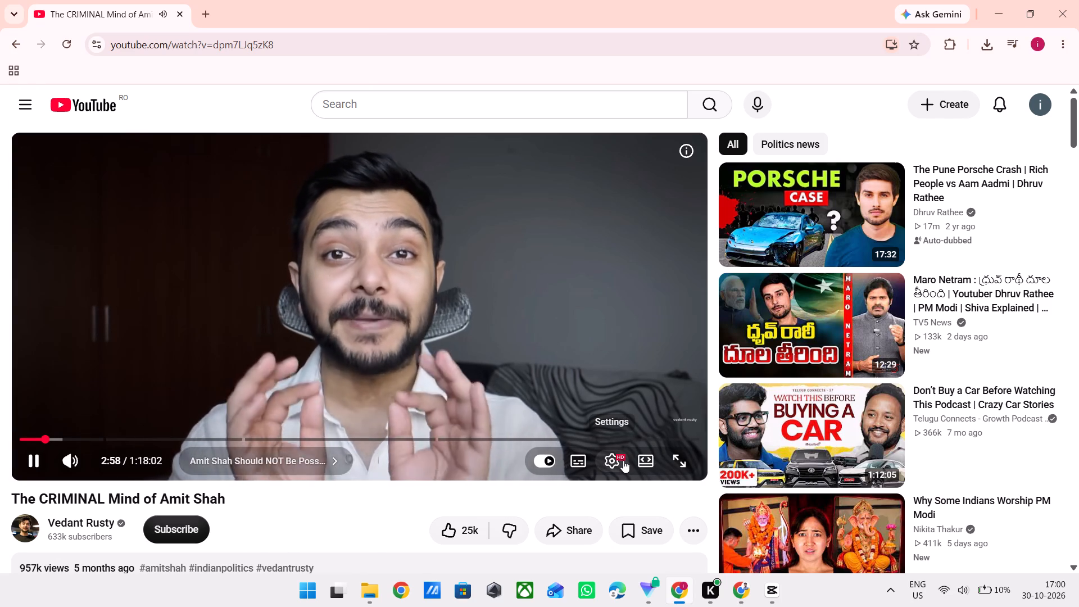
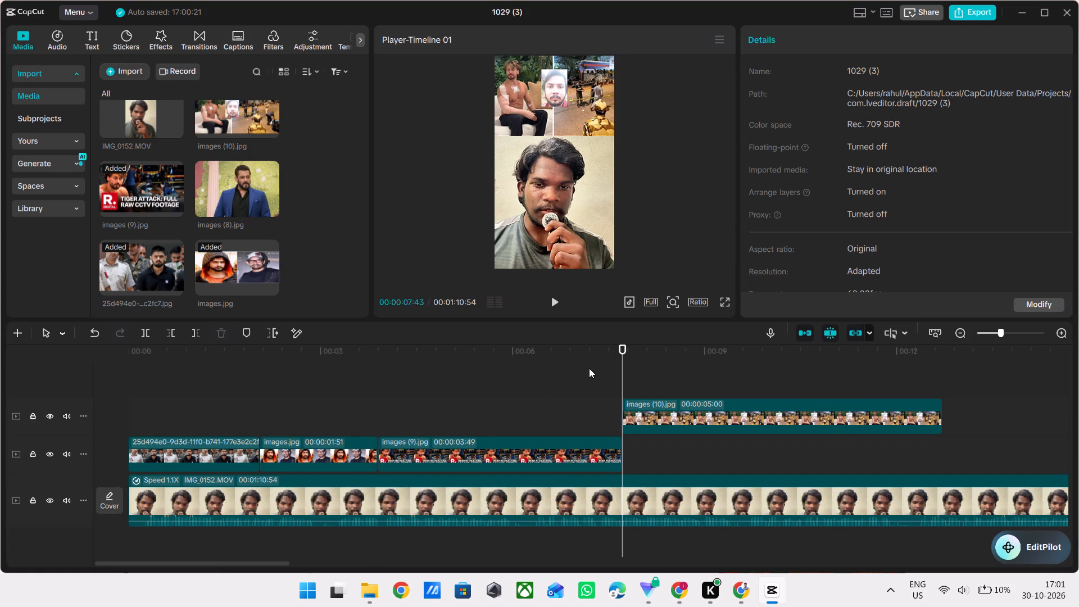
Pause the YouTube video in Chrome, then play the CapCut timeline through images (10).jpg, stopping just past its end.
{"action": "double_click", "coordinate": [589, 368]}
{"action": "key", "text": "space"}
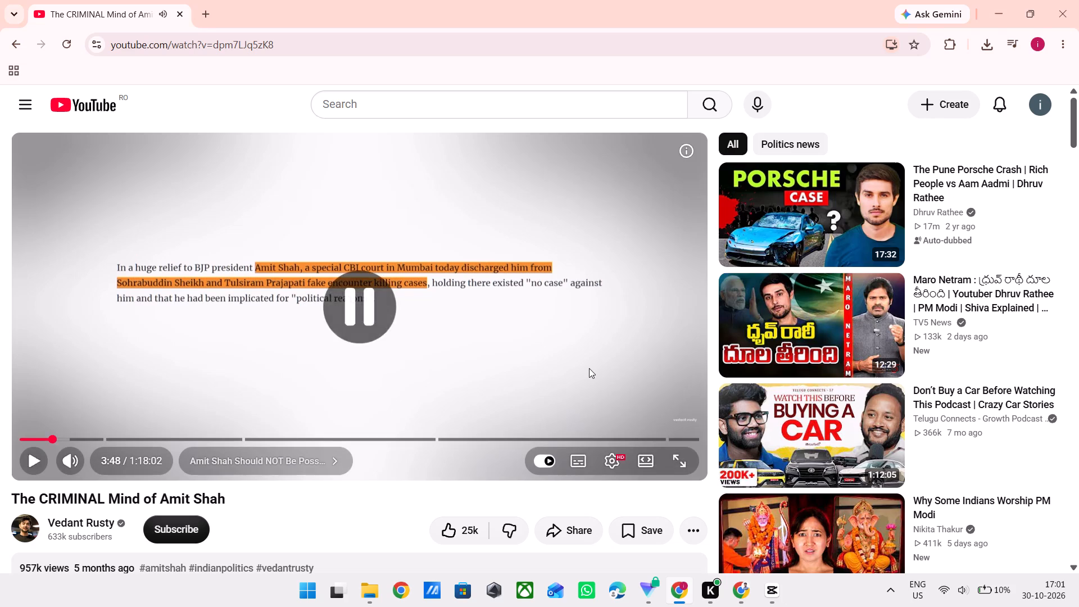
{"action": "key", "text": "space"}
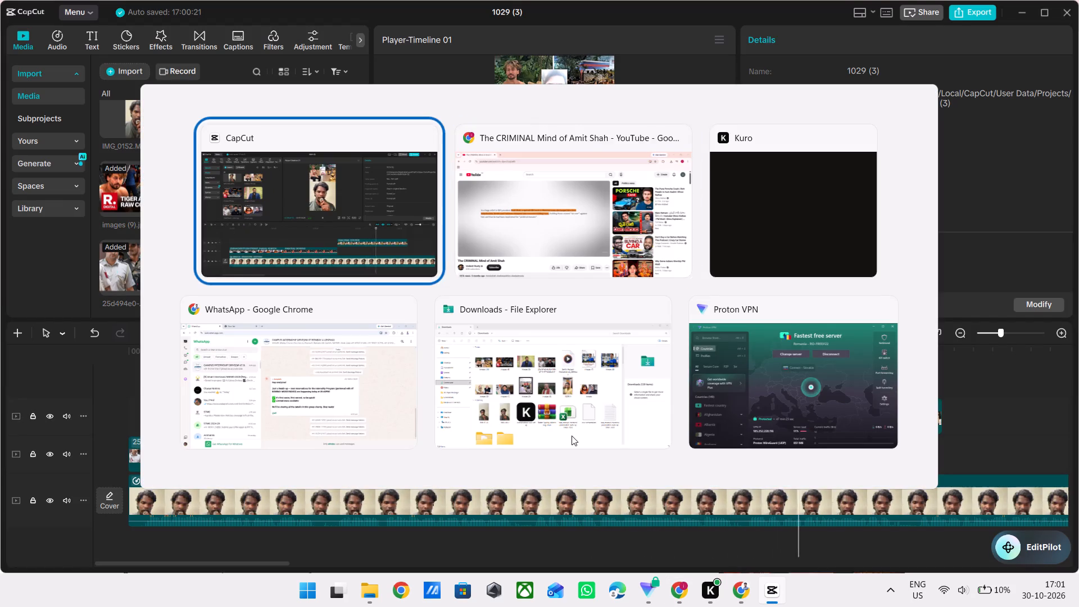
{"action": "scroll", "coordinate": [661, 475], "scroll_direction": "left", "scroll_amount": 1}
{"action": "scroll", "coordinate": [661, 475], "scroll_direction": "down", "scroll_amount": 2, "text": "ctrl"}
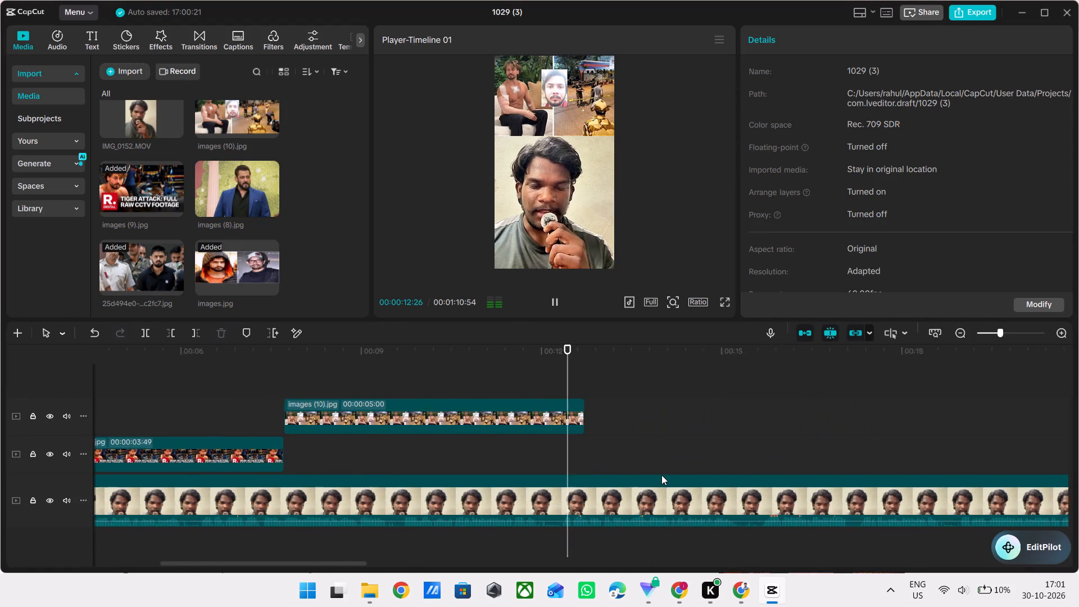
{"action": "scroll", "coordinate": [661, 475], "scroll_direction": "down", "scroll_amount": 5, "text": "ctrl"}
{"action": "key", "text": "space"}
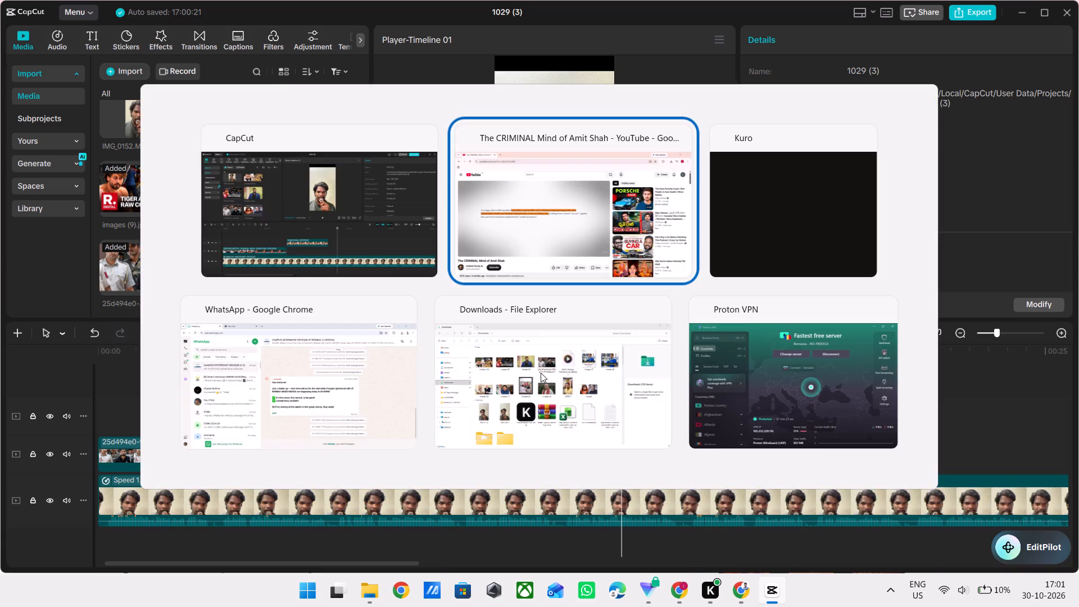
Resume the YouTube video and run a Google image search for "tiger shroff attack" in a new Chrome tab.
{"action": "key", "text": "space"}
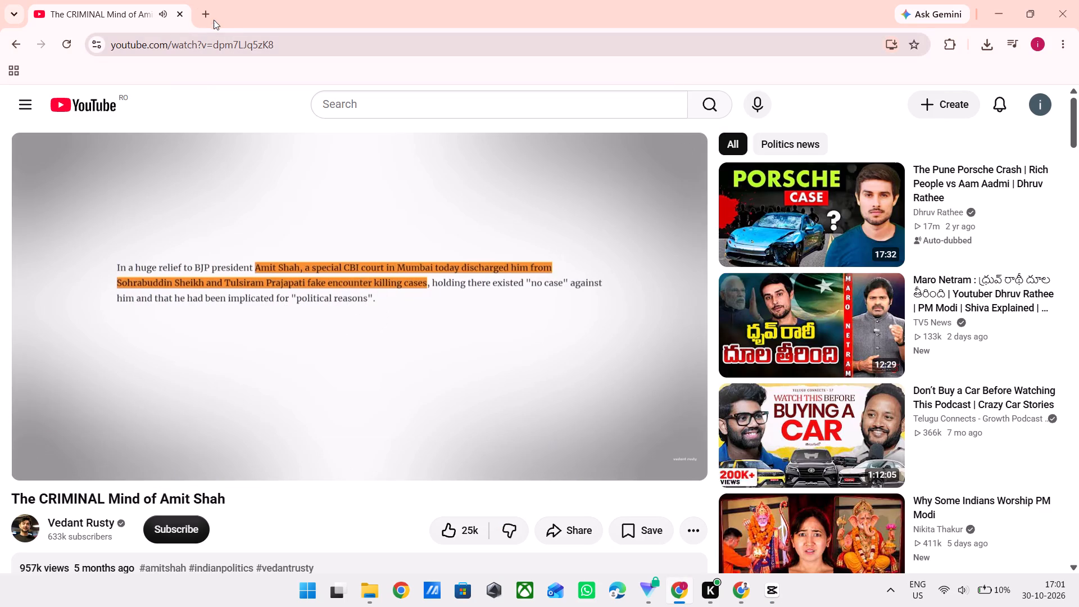
{"action": "left_click", "coordinate": [211, 18]}
{"action": "type", "text": "tiger shroff"}
{"action": "key", "text": "space"}
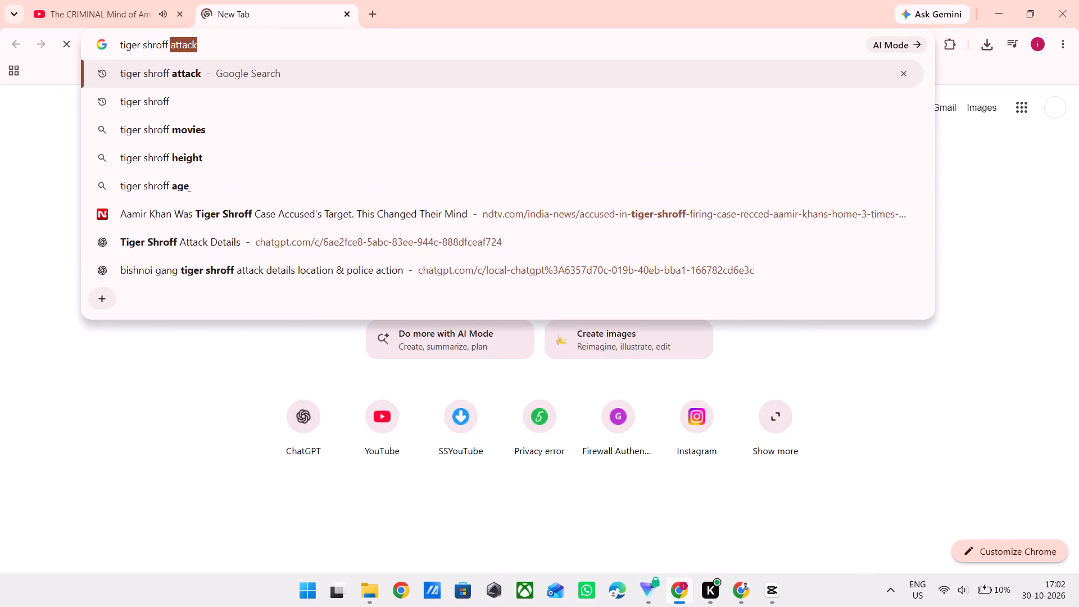
{"action": "key", "text": "Return"}
{"action": "left_click", "coordinate": [253, 158]}
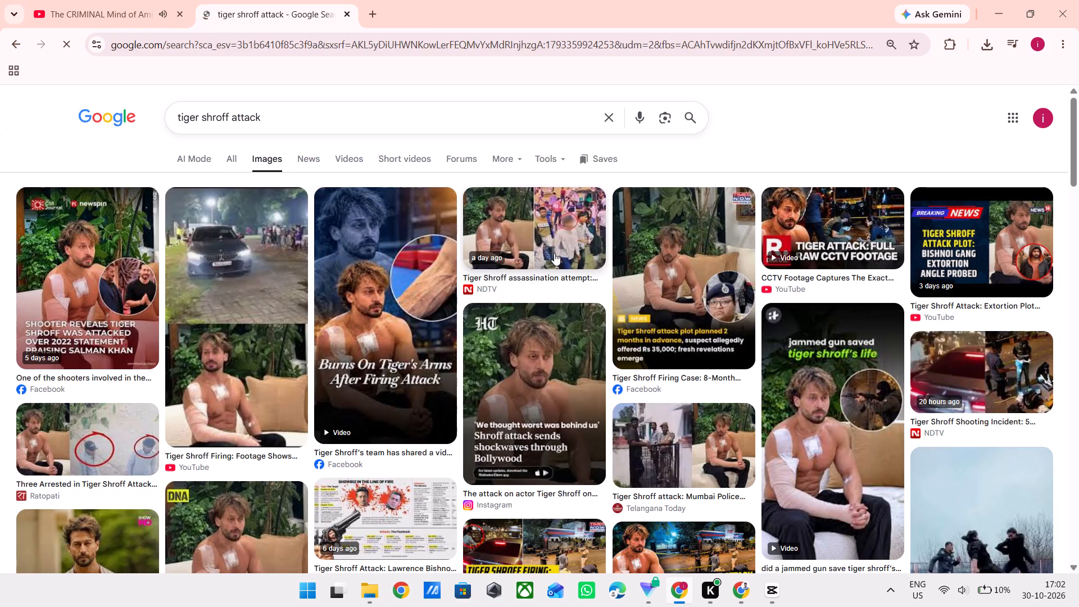
Save the NDTV image of the bandaged actor beside the circled suspects to Downloads as images (1).jpg.
{"action": "left_click", "coordinate": [552, 252]}
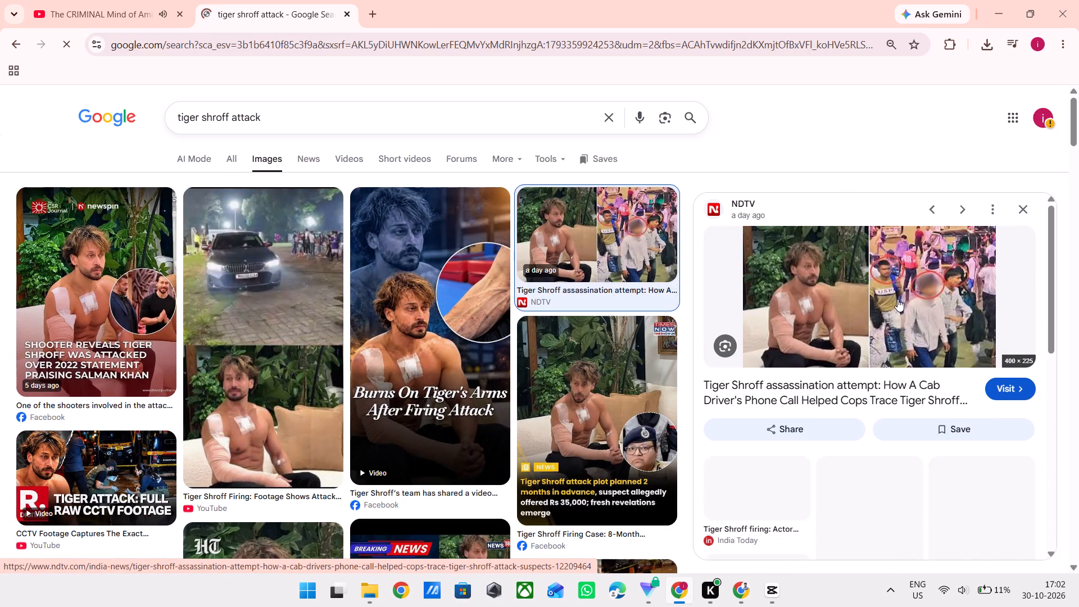
{"action": "right_click", "coordinate": [897, 300]}
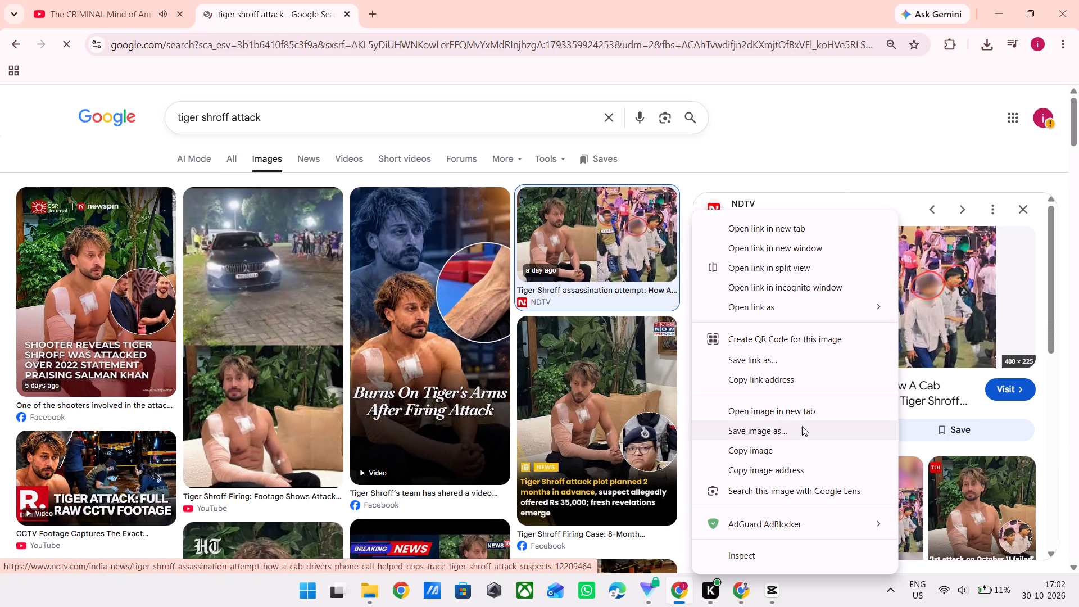
{"action": "left_click", "coordinate": [803, 428]}
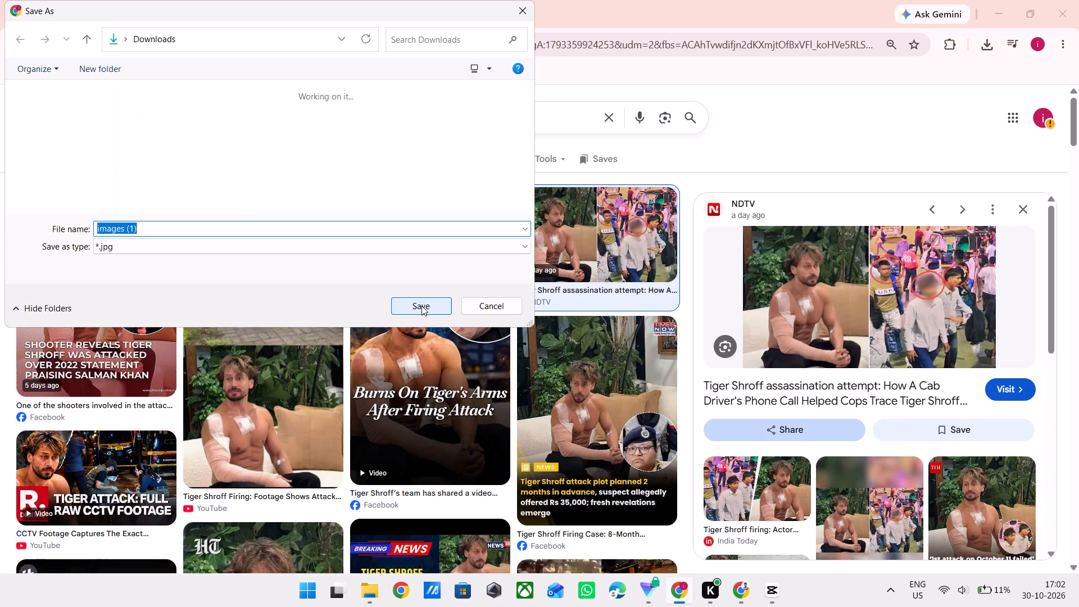
{"action": "left_click", "coordinate": [421, 306]}
Browse further image results for the attack, including the Telangana Today police photo and its related images.
{"action": "scroll", "coordinate": [421, 306], "scroll_direction": "down", "scroll_amount": 1}
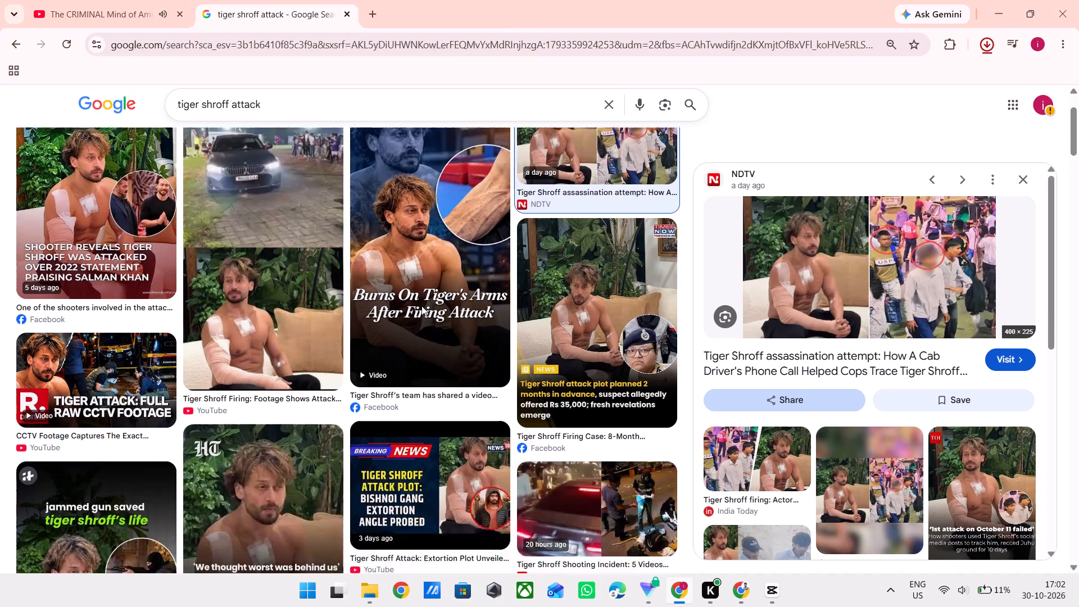
{"action": "scroll", "coordinate": [421, 306], "scroll_direction": "down", "scroll_amount": 4}
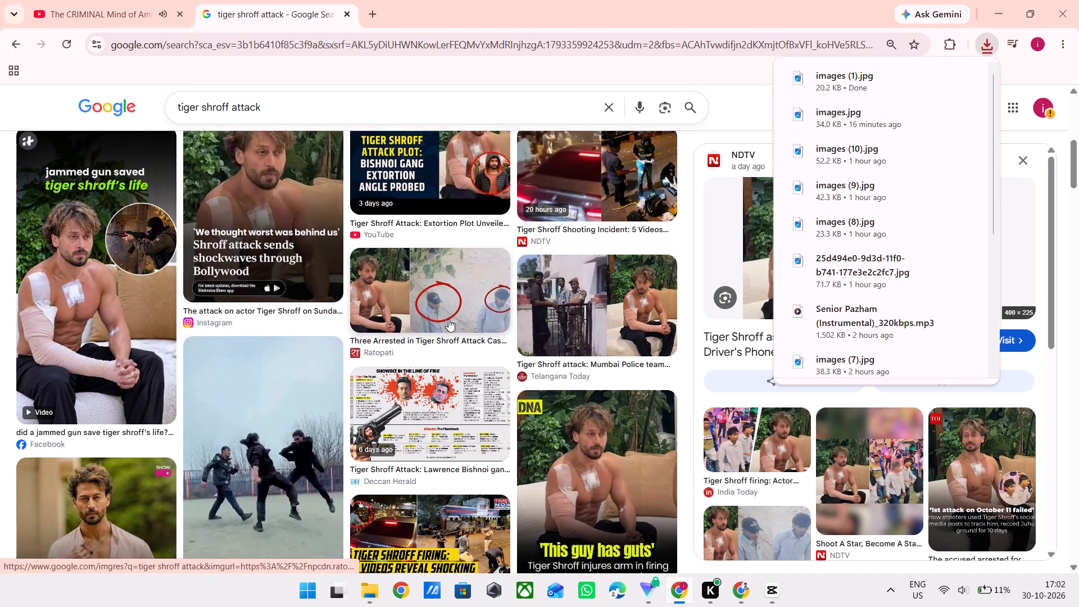
{"action": "scroll", "coordinate": [448, 319], "scroll_direction": "down", "scroll_amount": 1}
{"action": "left_click", "coordinate": [566, 333]}
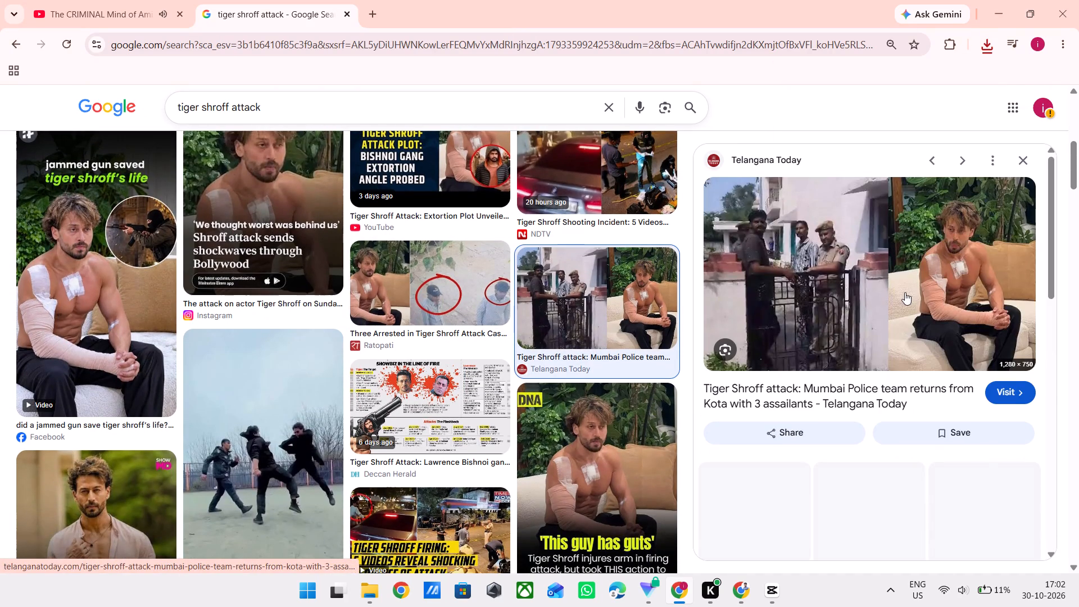
{"action": "scroll", "coordinate": [906, 293], "scroll_direction": "down", "scroll_amount": 2}
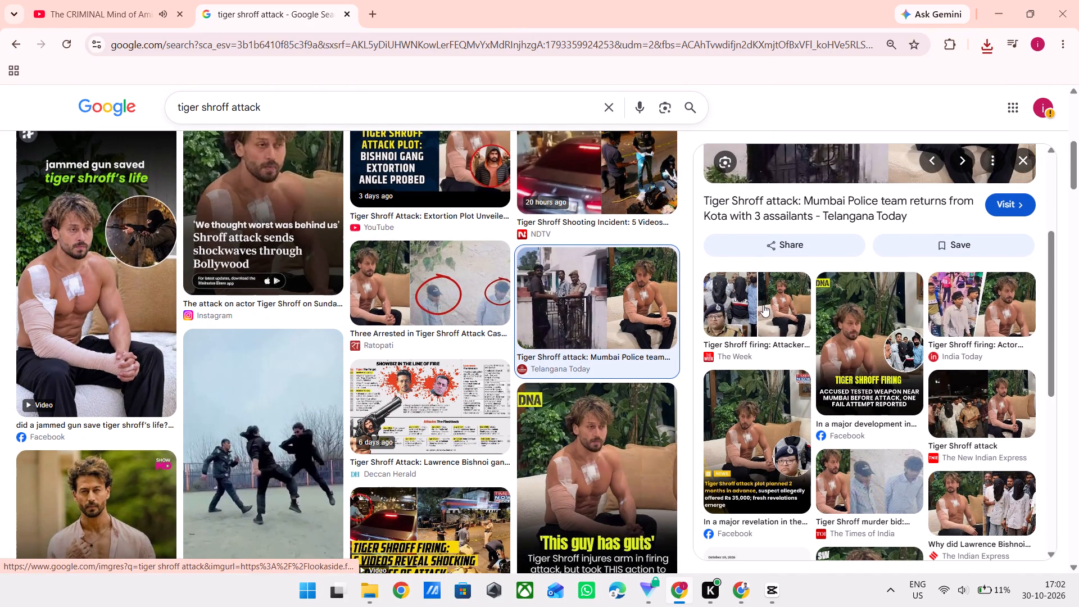
{"action": "scroll", "coordinate": [538, 372], "scroll_direction": "down", "scroll_amount": 1}
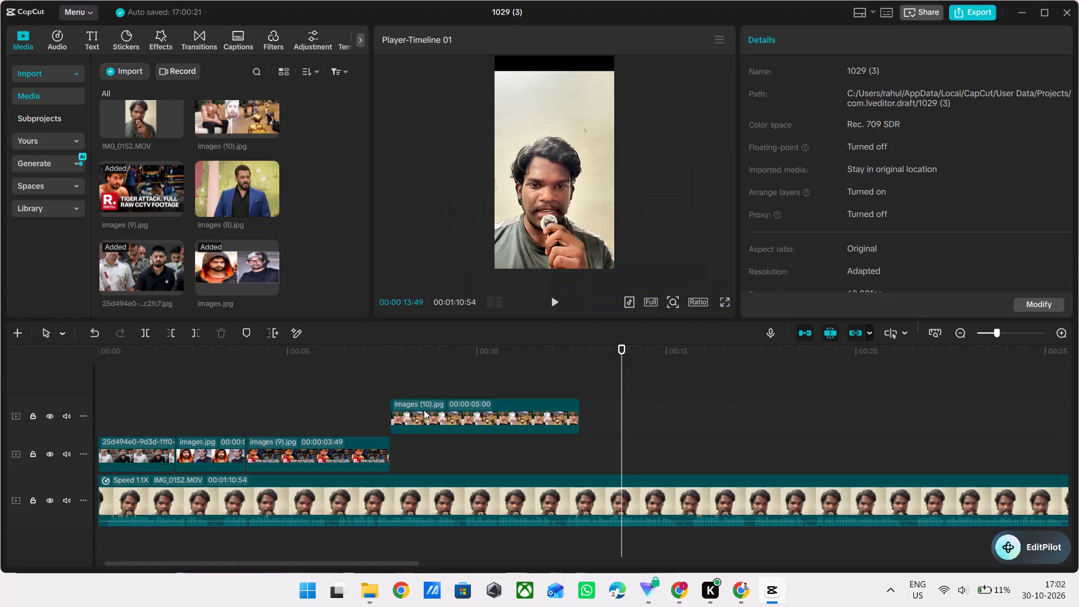
In CapCut, place the playhead at the end of the images (10).jpg overlay, at about 00:00:12:43.
{"action": "left_click", "coordinate": [532, 361]}
{"action": "left_click_drag", "start_coordinate": [532, 361], "coordinate": [575, 363]}
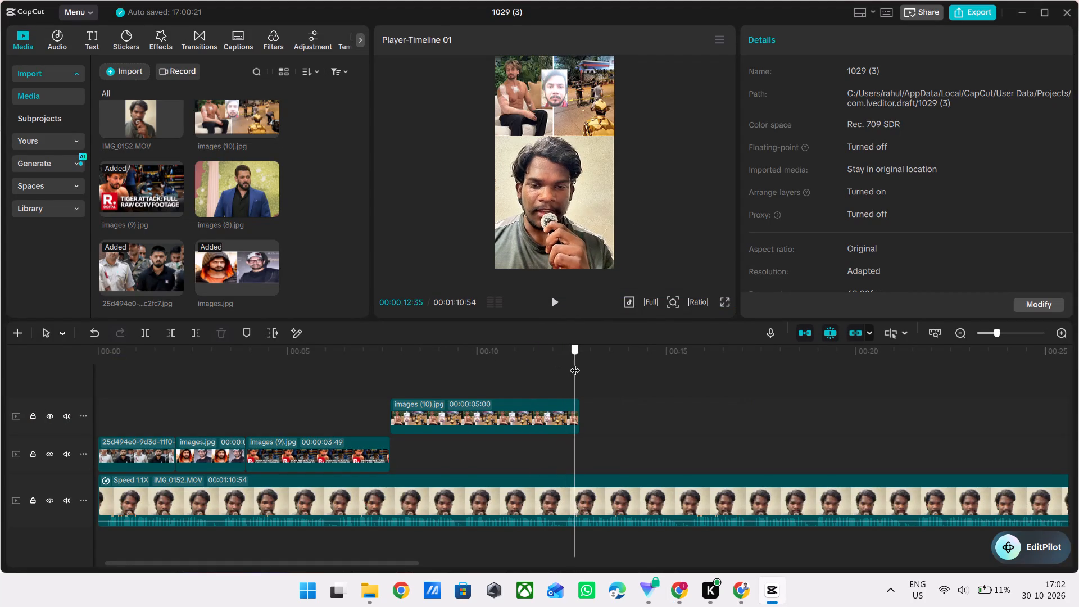
{"action": "left_click_drag", "start_coordinate": [575, 363], "coordinate": [577, 364]}
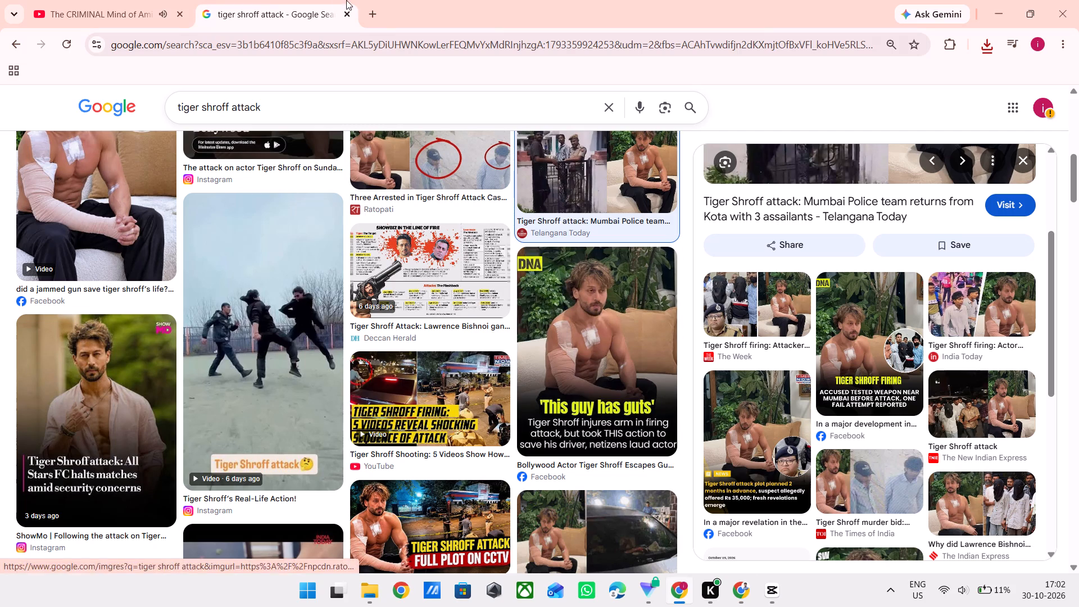
Bring the YouTube video tab back to the front in Chrome.
{"action": "left_click", "coordinate": [116, 0]}
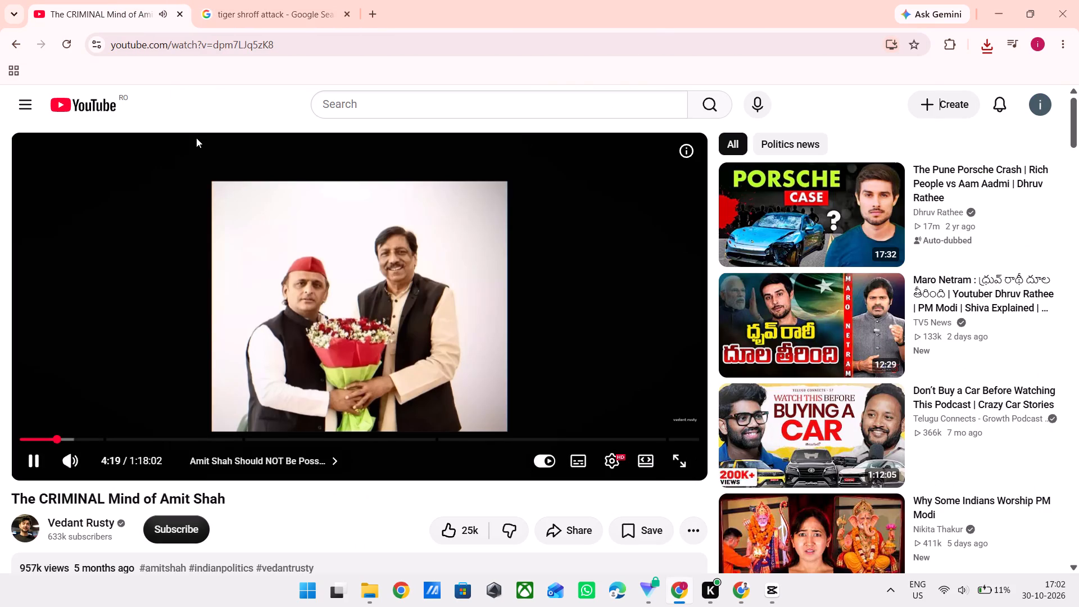
Import images (1).jpg from Downloads into the CapCut project media.
{"action": "left_click", "coordinate": [120, 74]}
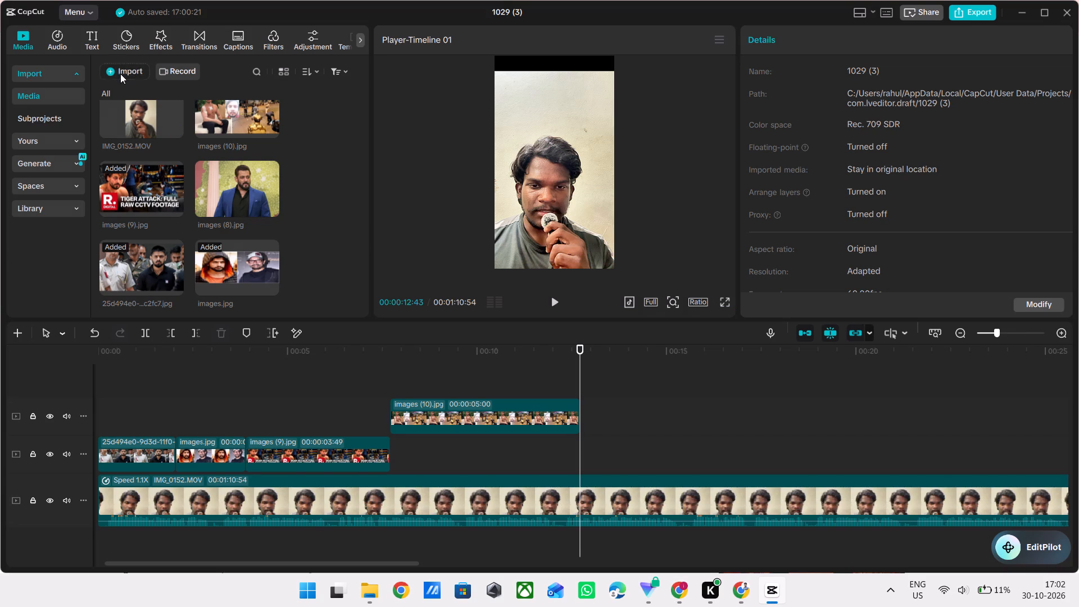
{"action": "left_click", "coordinate": [154, 102]}
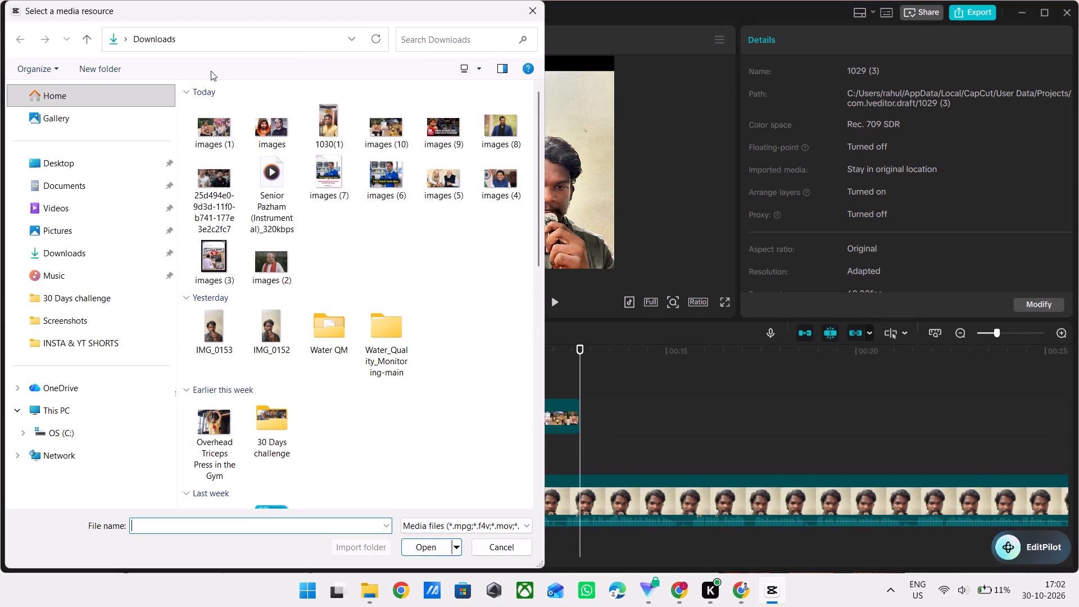
{"action": "left_click", "coordinate": [214, 119]}
{"action": "key", "text": "Return"}
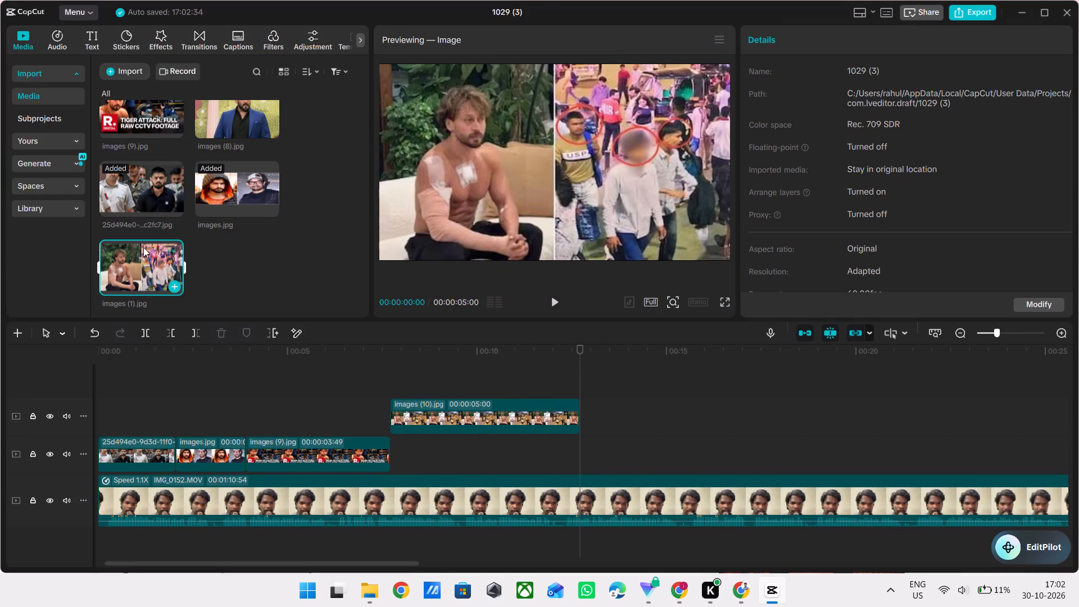
Add images (1).jpg to the upper overlay track, directly after images (10).jpg.
{"action": "left_click_drag", "start_coordinate": [143, 255], "coordinate": [589, 405]}
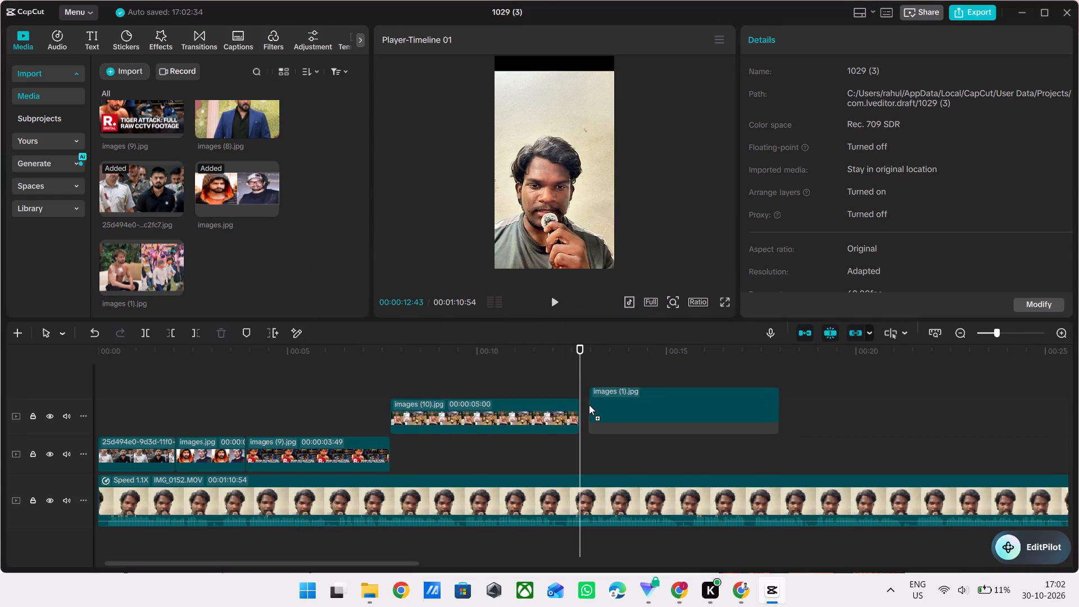
{"action": "left_click_drag", "start_coordinate": [589, 405], "coordinate": [582, 405]}
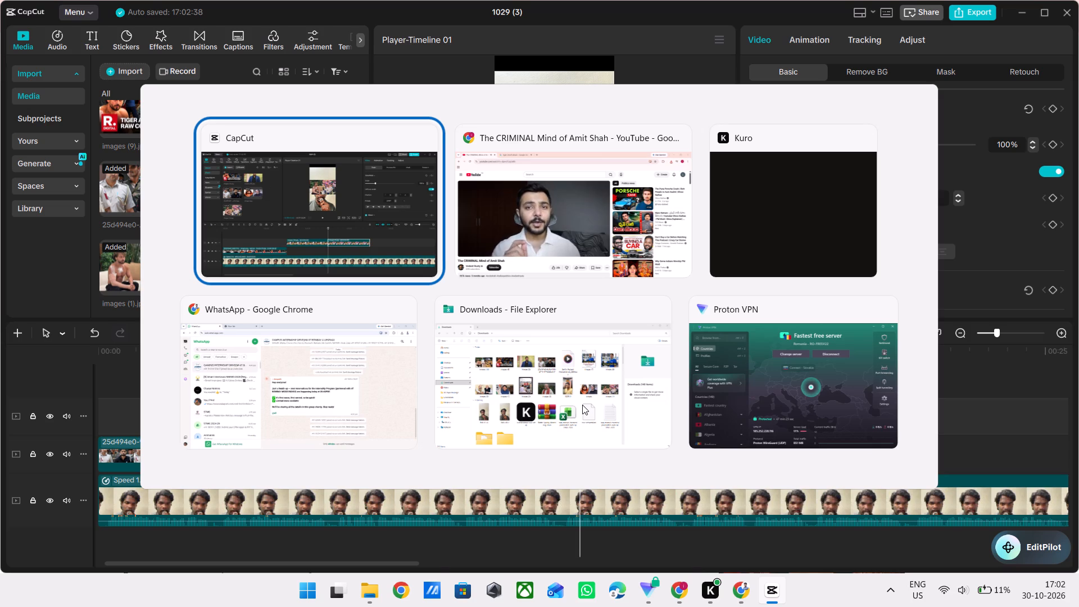
Switch to Chrome and pause the YouTube video.
{"action": "key", "text": "space"}
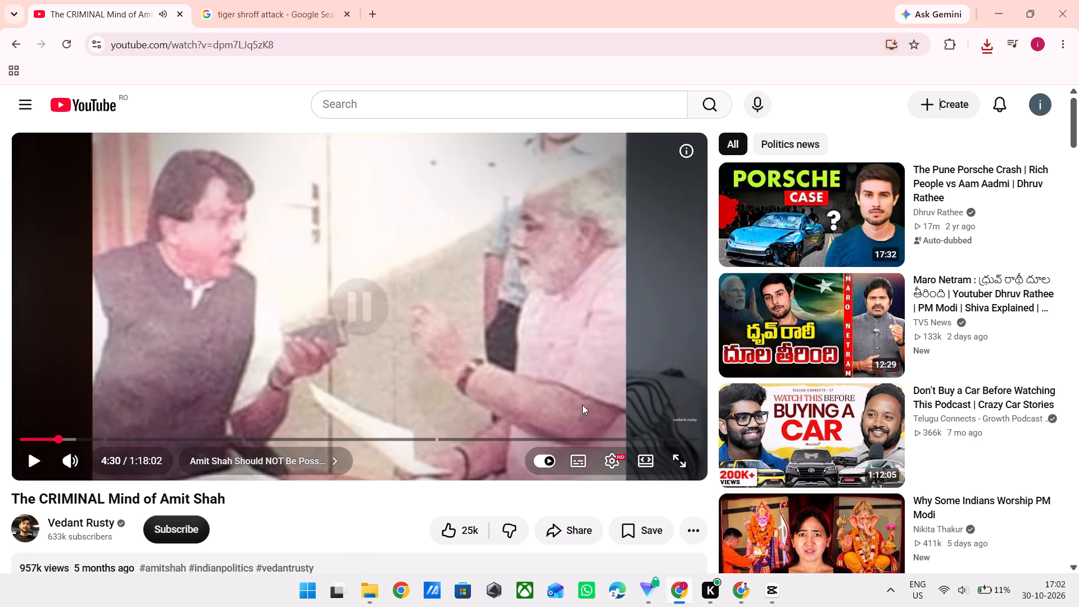
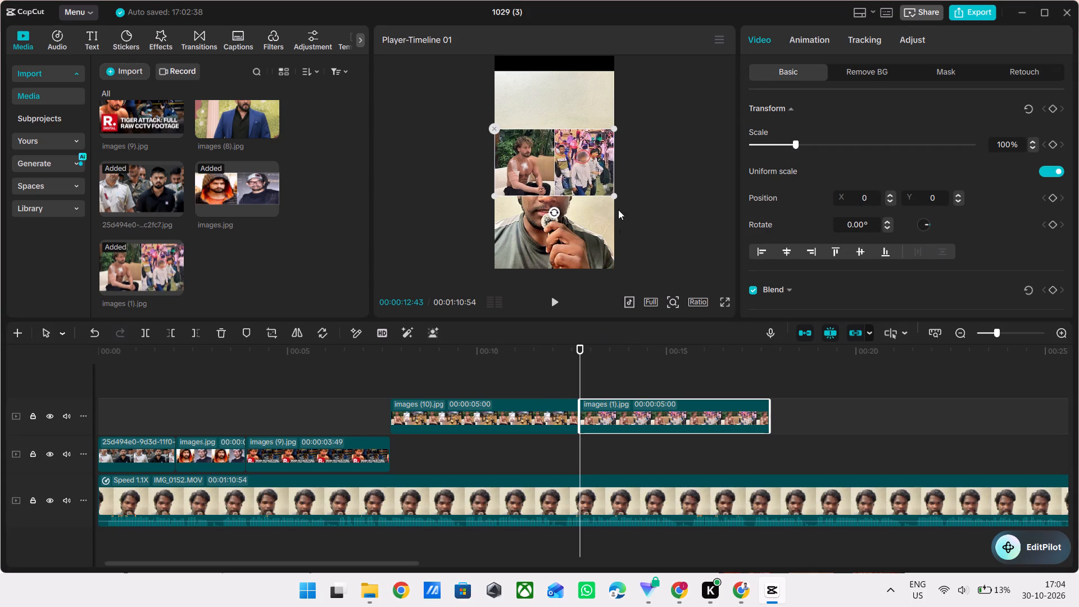
Move the images (1).jpg overlay to the top of the frame at Y 1235 and enlarge it to 125% scale.
{"action": "left_click_drag", "start_coordinate": [580, 189], "coordinate": [580, 121]}
{"action": "left_click_drag", "start_coordinate": [613, 127], "coordinate": [624, 135]}
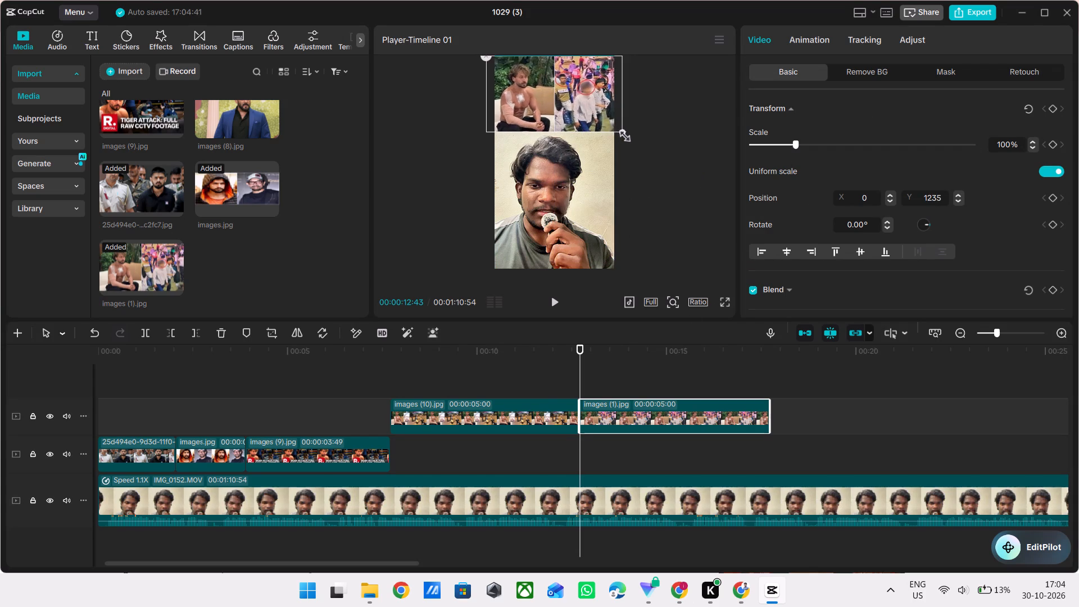
{"action": "left_click_drag", "start_coordinate": [624, 135], "coordinate": [632, 143]}
{"action": "left_click_drag", "start_coordinate": [632, 143], "coordinate": [634, 146]}
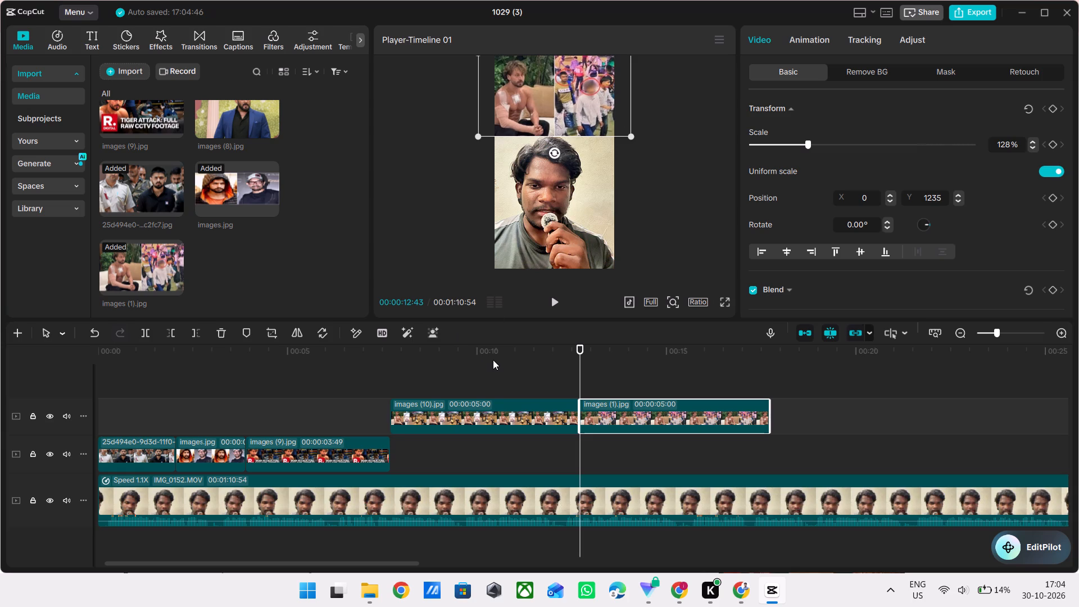
{"action": "left_click", "coordinate": [493, 360]}
{"action": "left_click_drag", "start_coordinate": [493, 360], "coordinate": [578, 361]}
{"action": "left_click_drag", "start_coordinate": [578, 361], "coordinate": [577, 360]}
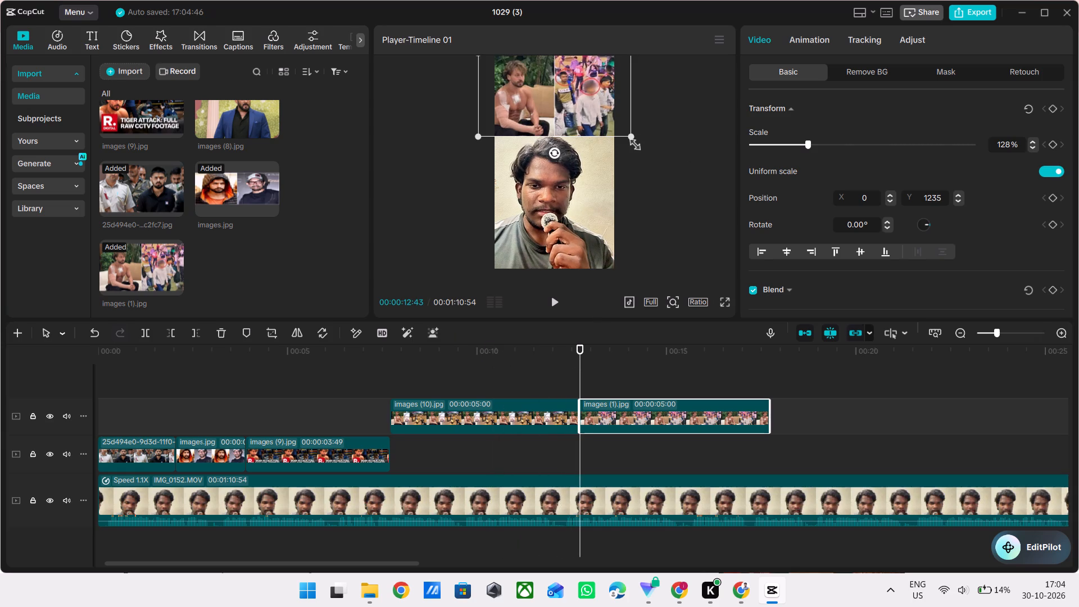
{"action": "left_click", "coordinate": [631, 135]}
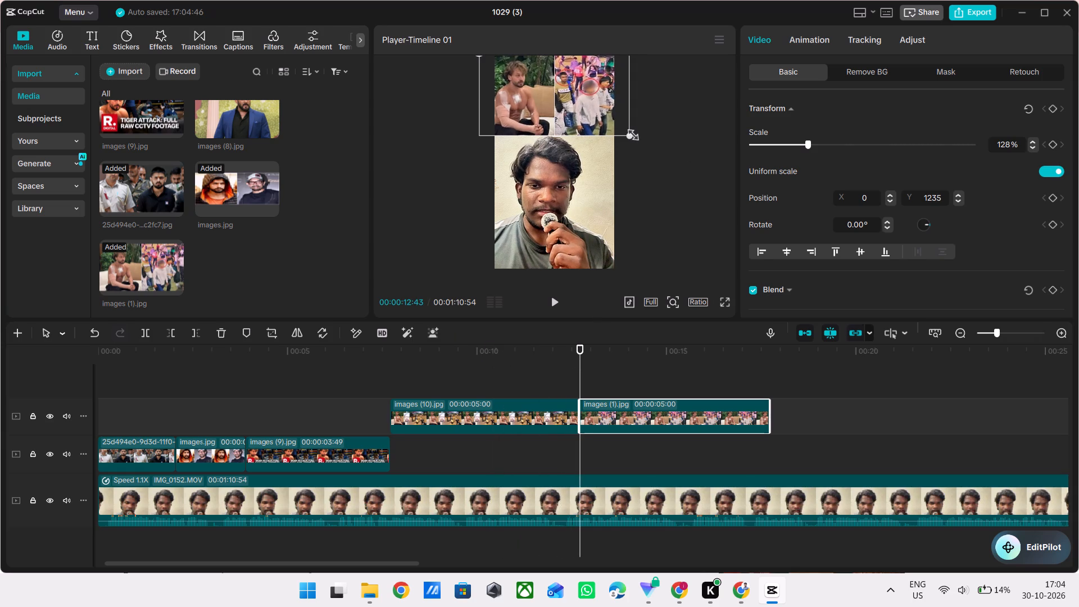
Deselect the overlay and play back the section with images (1).jpg to review it against the speech, stopping near its end.
{"action": "left_click", "coordinate": [529, 368]}
{"action": "key", "text": "space"}
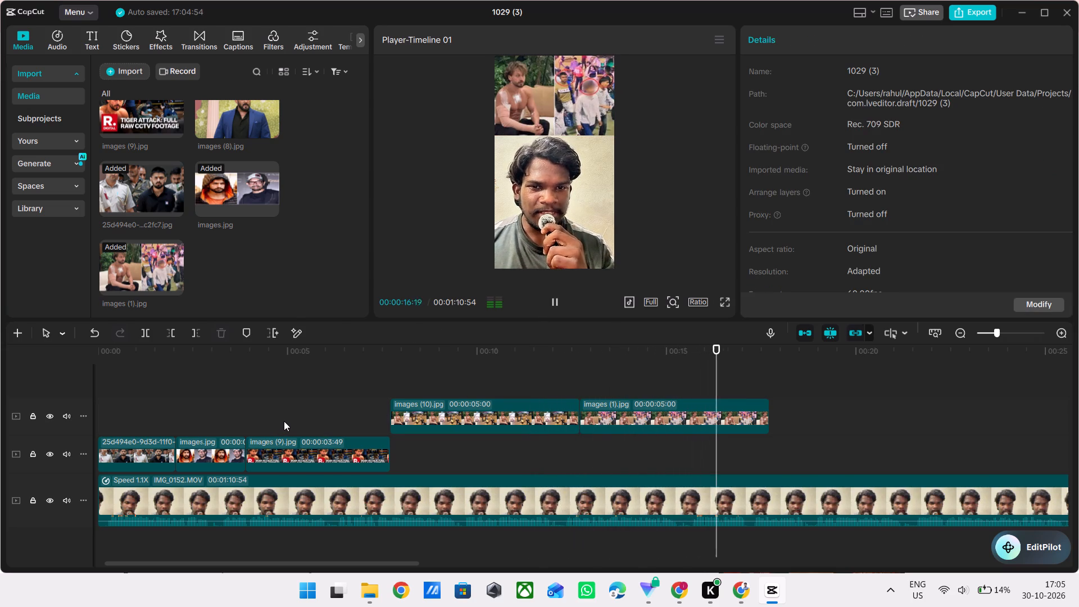
{"action": "key", "text": "space"}
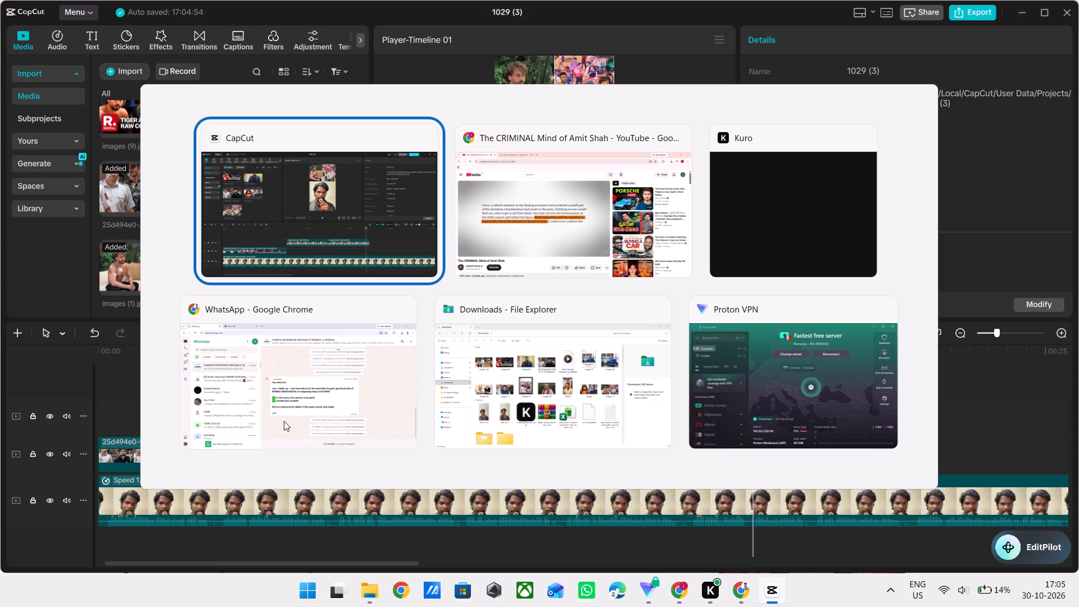
Switch to Chrome's image results tab and search Google Images for "amir khan bishnoi gang chats".
{"action": "left_click", "coordinate": [298, 1]}
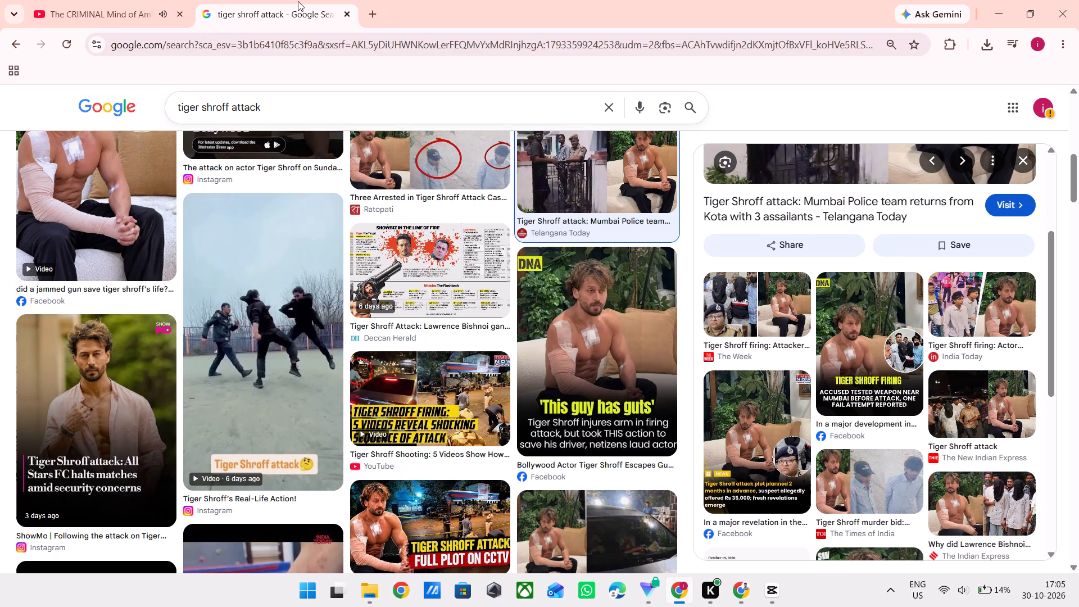
{"action": "left_click_drag", "start_coordinate": [300, 117], "coordinate": [147, 114]}
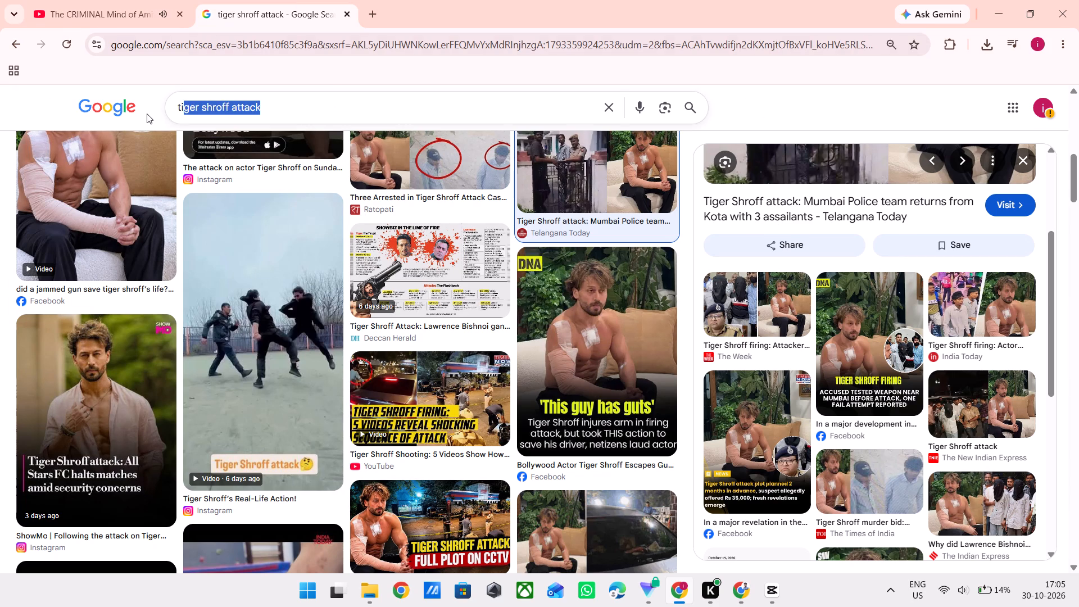
{"action": "type", "text": "amir khan"}
{"action": "key", "text": "space"}
{"action": "type", "text": "bishnoi gang chats"}
{"action": "key", "text": "Return"}
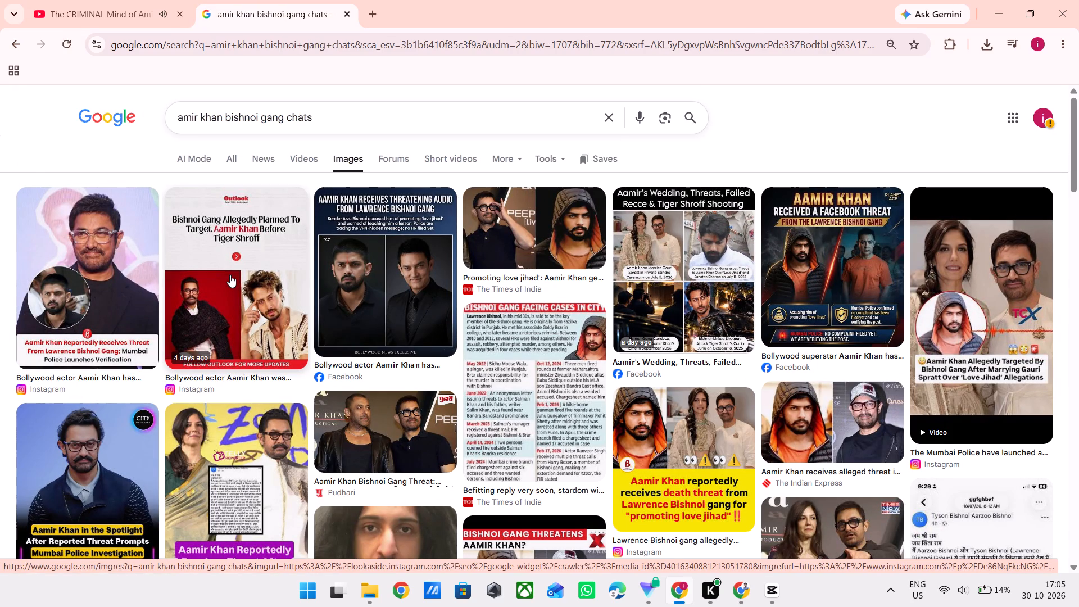
Examine the first two Aamir Khan threat posts in the image results and their related images for a usable picture.
{"action": "left_click", "coordinate": [113, 310]}
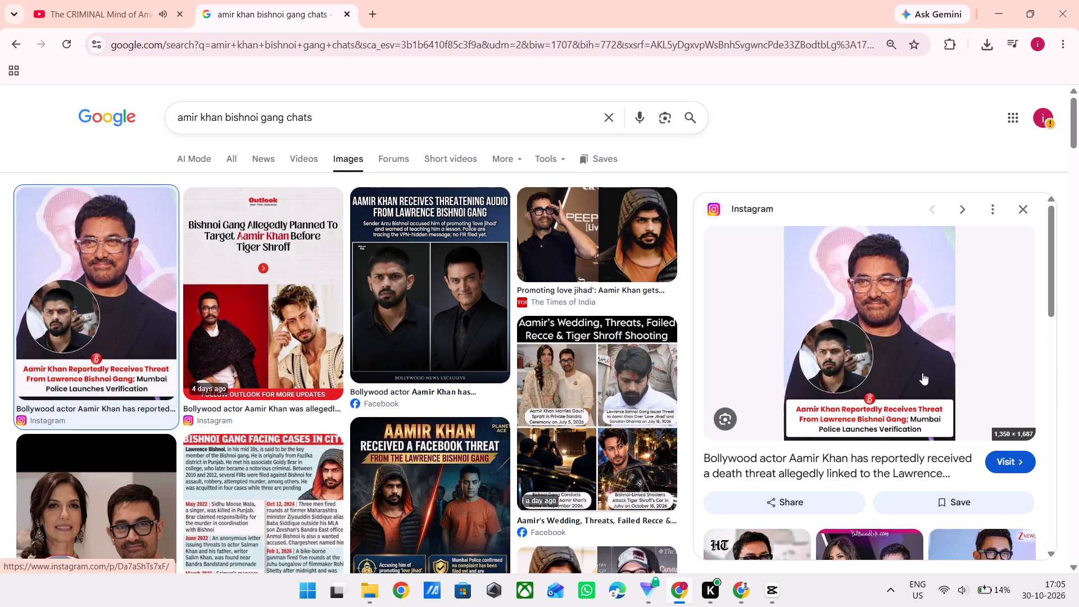
{"action": "scroll", "coordinate": [883, 347], "scroll_direction": "down", "scroll_amount": 1}
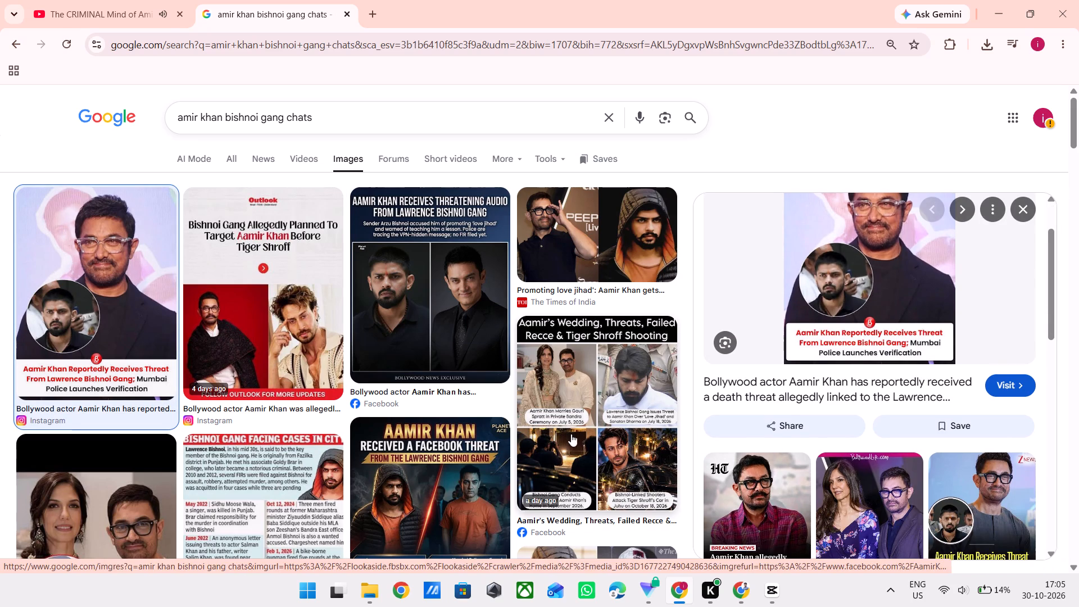
{"action": "scroll", "coordinate": [571, 434], "scroll_direction": "down", "scroll_amount": 1}
{"action": "scroll", "coordinate": [611, 300], "scroll_direction": "down", "scroll_amount": 1}
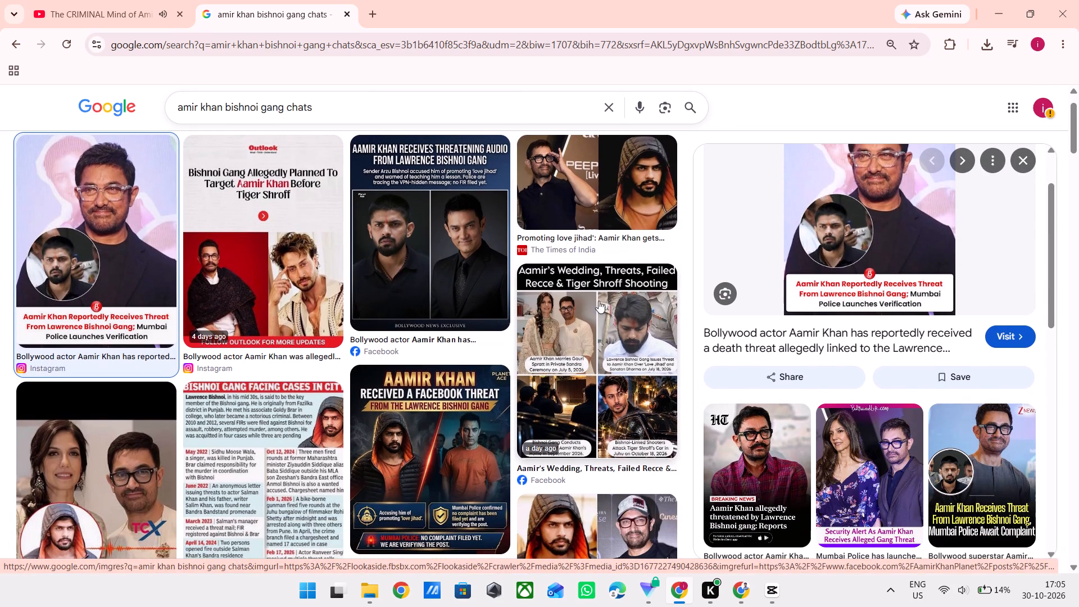
{"action": "scroll", "coordinate": [434, 369], "scroll_direction": "down", "scroll_amount": 1}
{"action": "scroll", "coordinate": [434, 369], "scroll_direction": "up", "scroll_amount": 4}
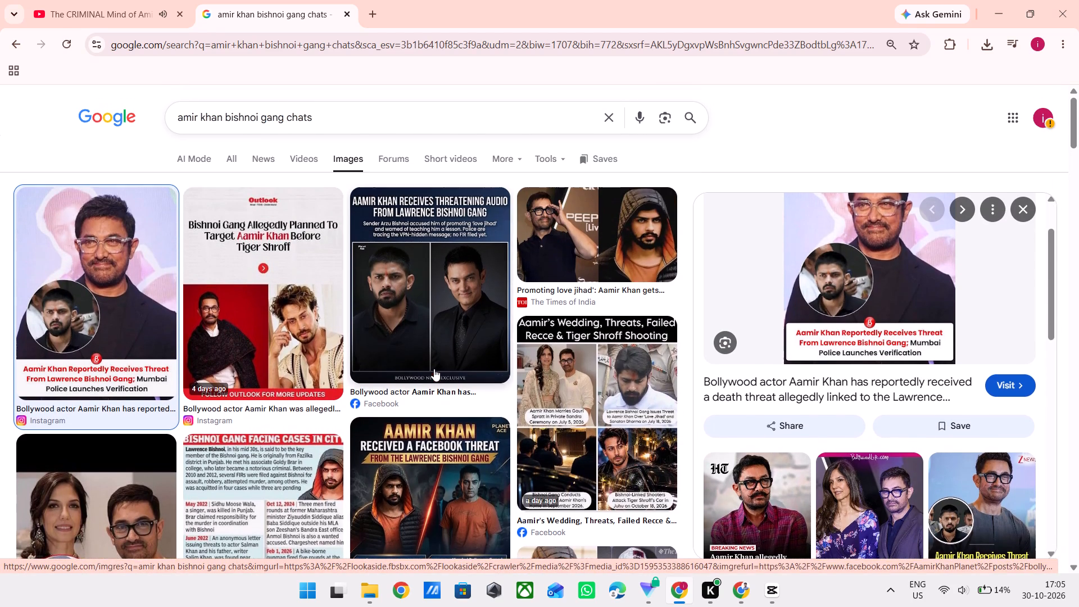
{"action": "left_click", "coordinate": [274, 306]}
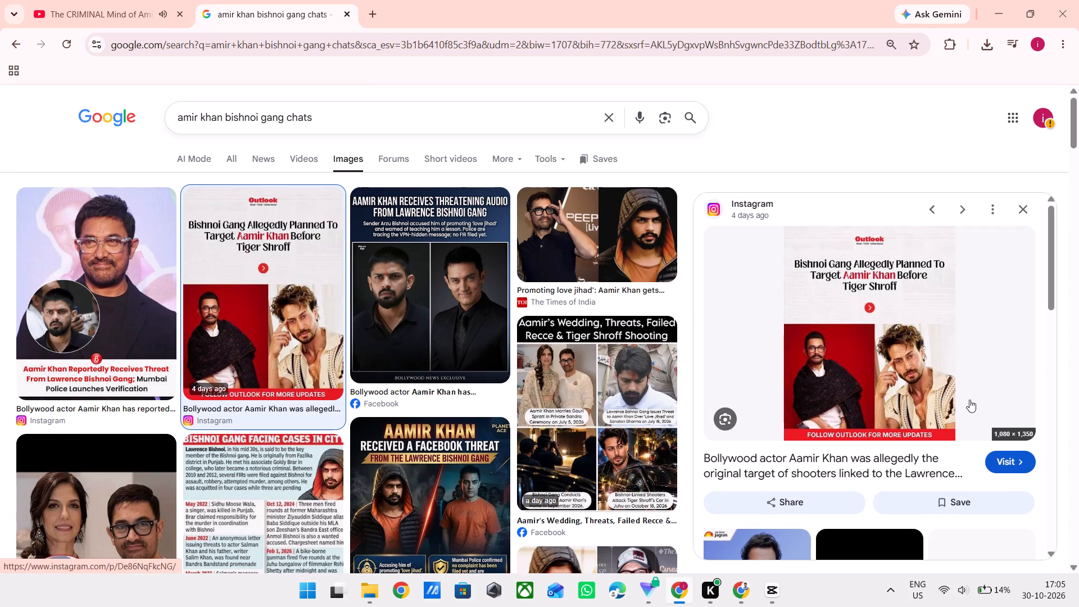
{"action": "scroll", "coordinate": [969, 400], "scroll_direction": "down", "scroll_amount": 1}
{"action": "scroll", "coordinate": [969, 400], "scroll_direction": "up", "scroll_amount": 2}
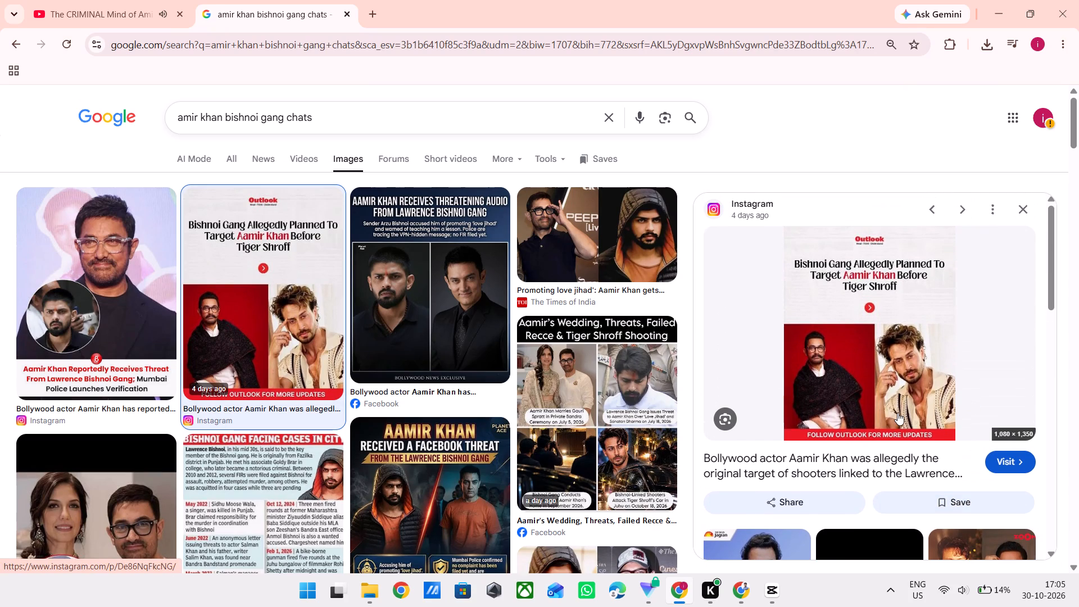
{"action": "scroll", "coordinate": [897, 413], "scroll_direction": "down", "scroll_amount": 2}
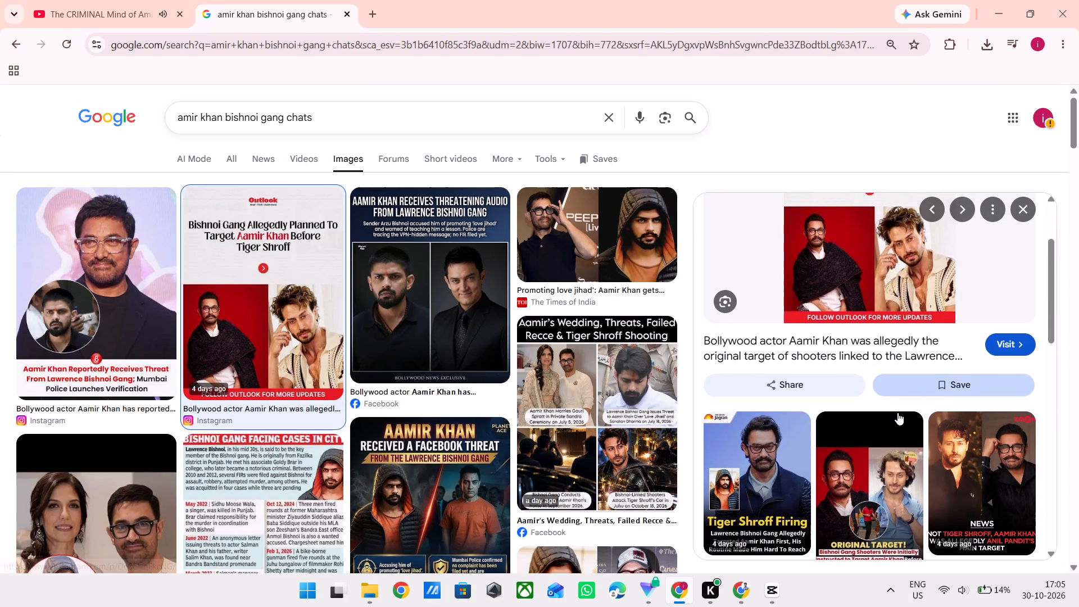
{"action": "scroll", "coordinate": [897, 413], "scroll_direction": "down", "scroll_amount": 1}
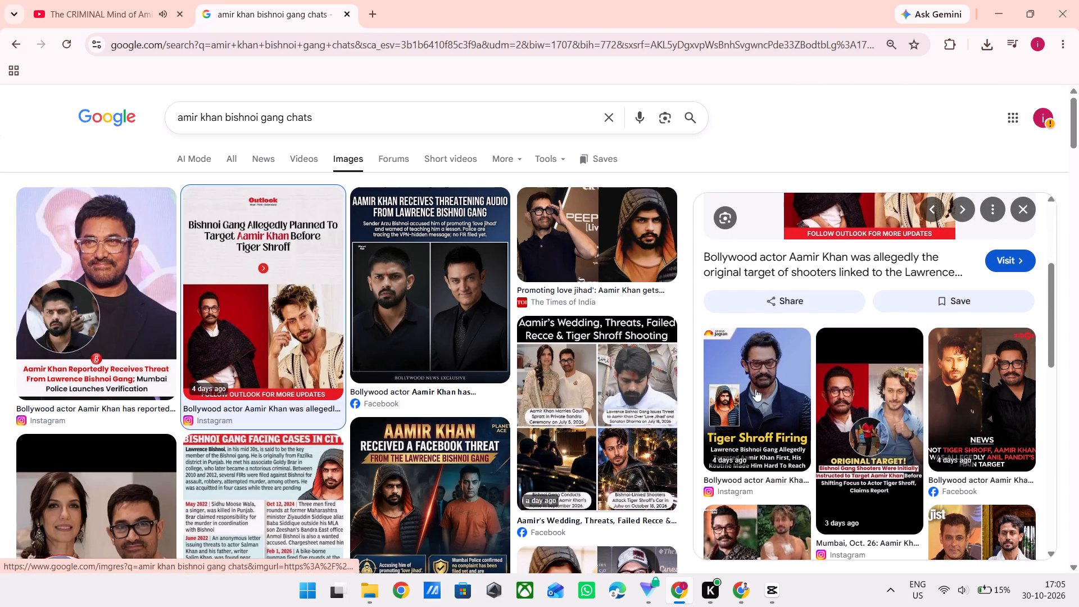
Open the related Jagran "Tiger Shroff Firing" image of Aamir Khan and copy the image.
{"action": "left_click", "coordinate": [760, 391]}
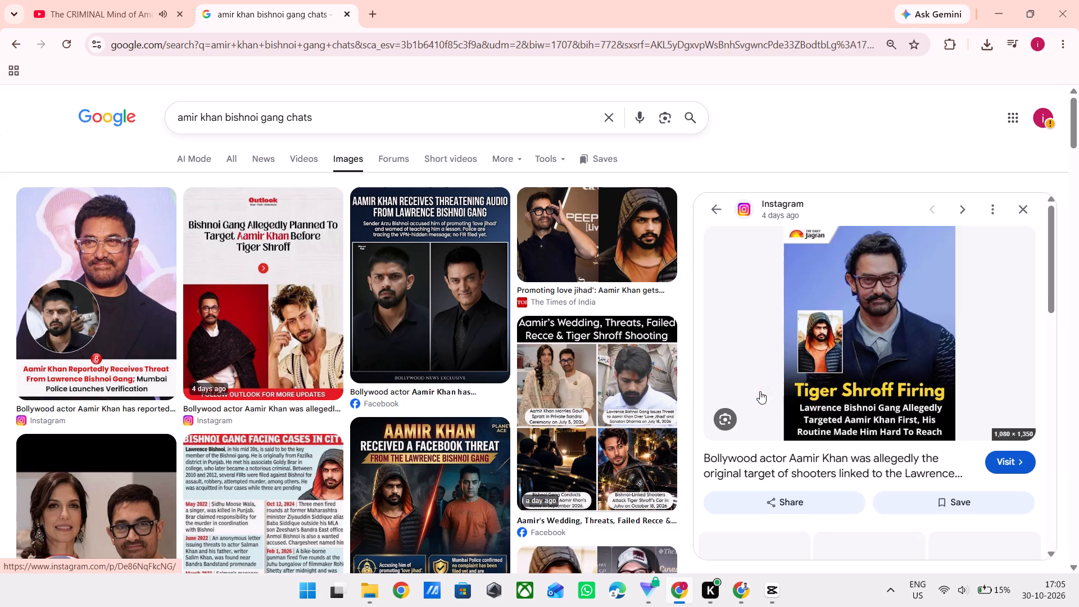
{"action": "right_click", "coordinate": [875, 327]}
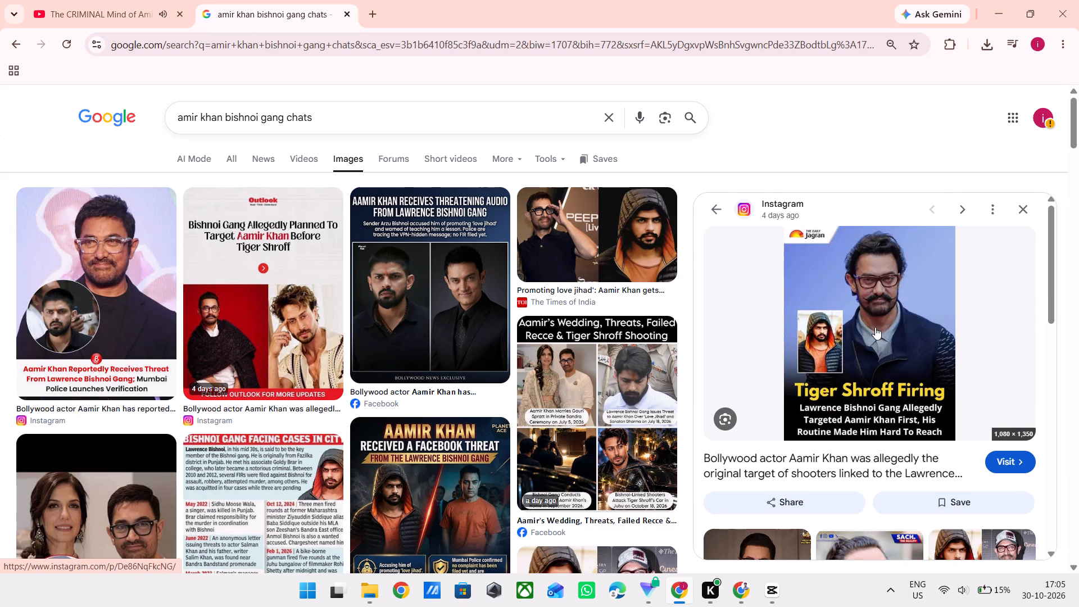
{"action": "left_click", "coordinate": [770, 456]}
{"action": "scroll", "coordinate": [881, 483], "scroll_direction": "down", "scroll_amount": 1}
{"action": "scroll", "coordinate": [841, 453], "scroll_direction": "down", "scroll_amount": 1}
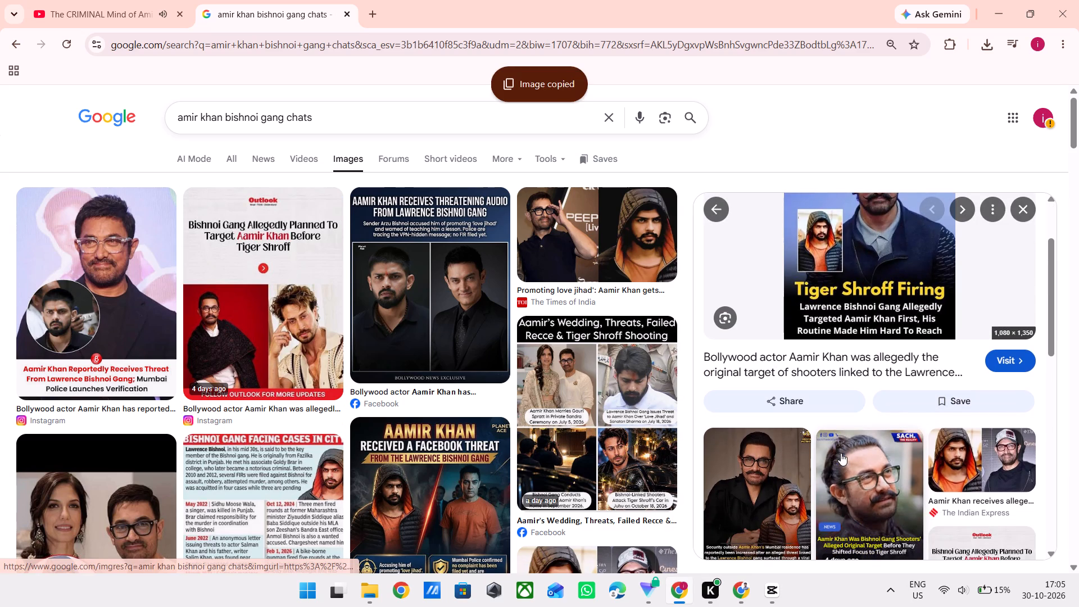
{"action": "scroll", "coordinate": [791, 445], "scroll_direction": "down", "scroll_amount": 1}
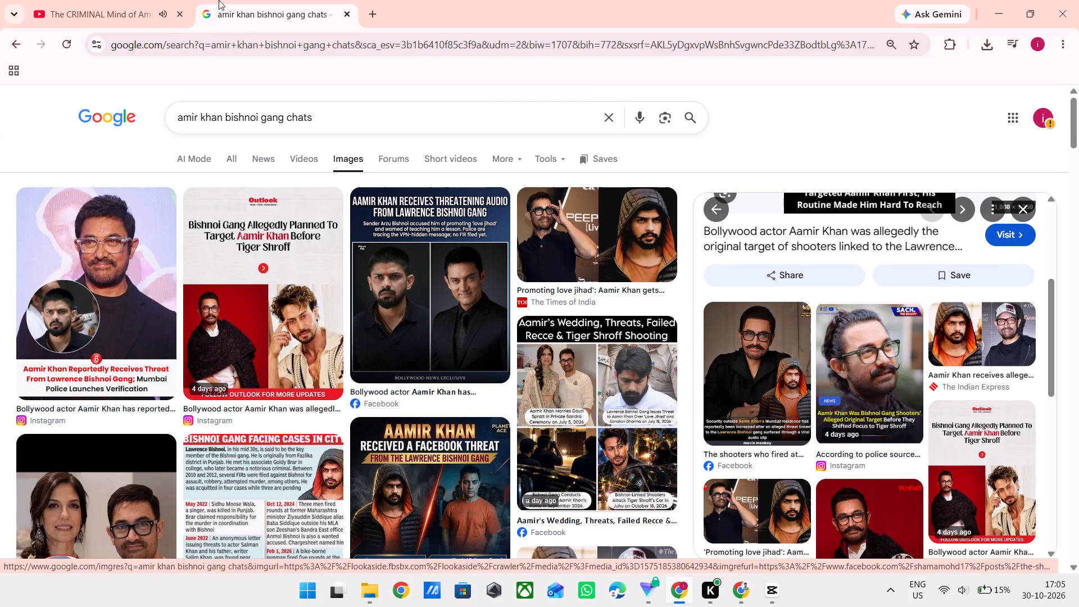
Go to the YouTube video tab and open a new browser tab.
{"action": "left_click", "coordinate": [161, 1]}
{"action": "left_click", "coordinate": [374, 7]}
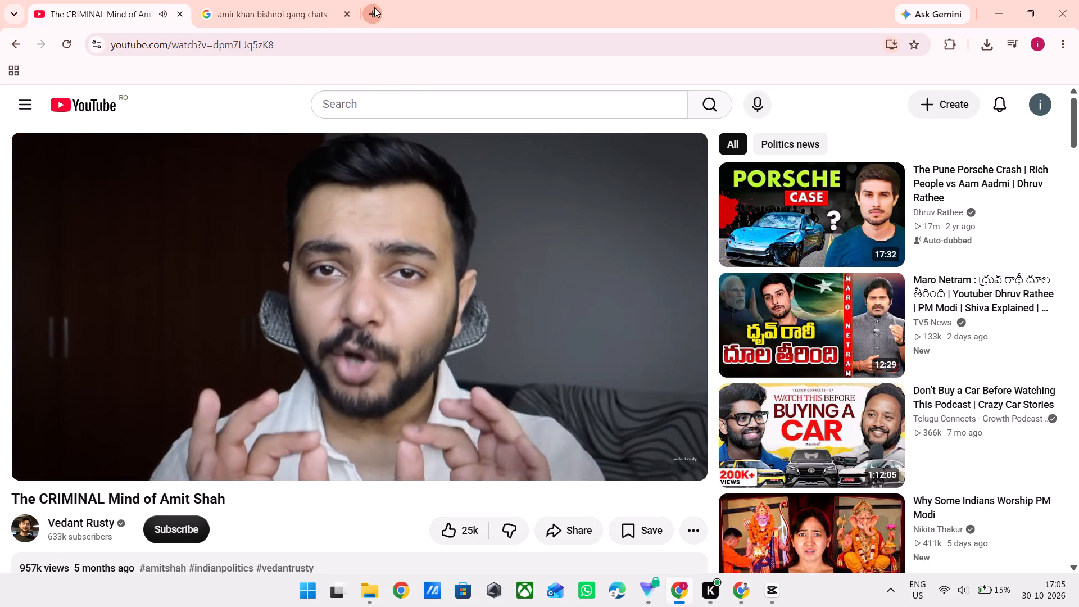
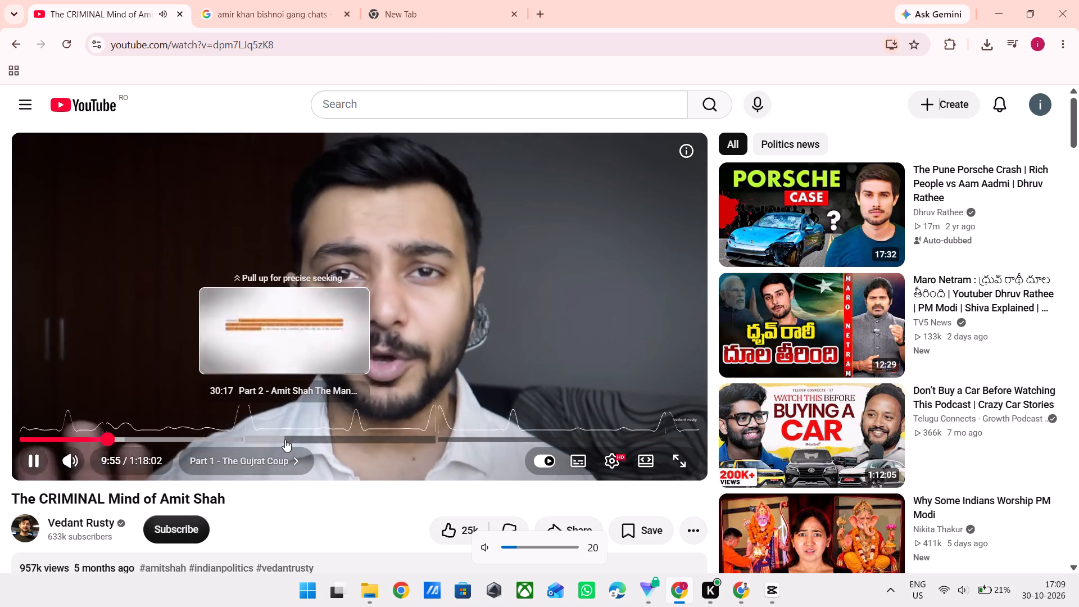
Open the chapter list of the YouTube video and look through its parts.
{"action": "left_click", "coordinate": [285, 451]}
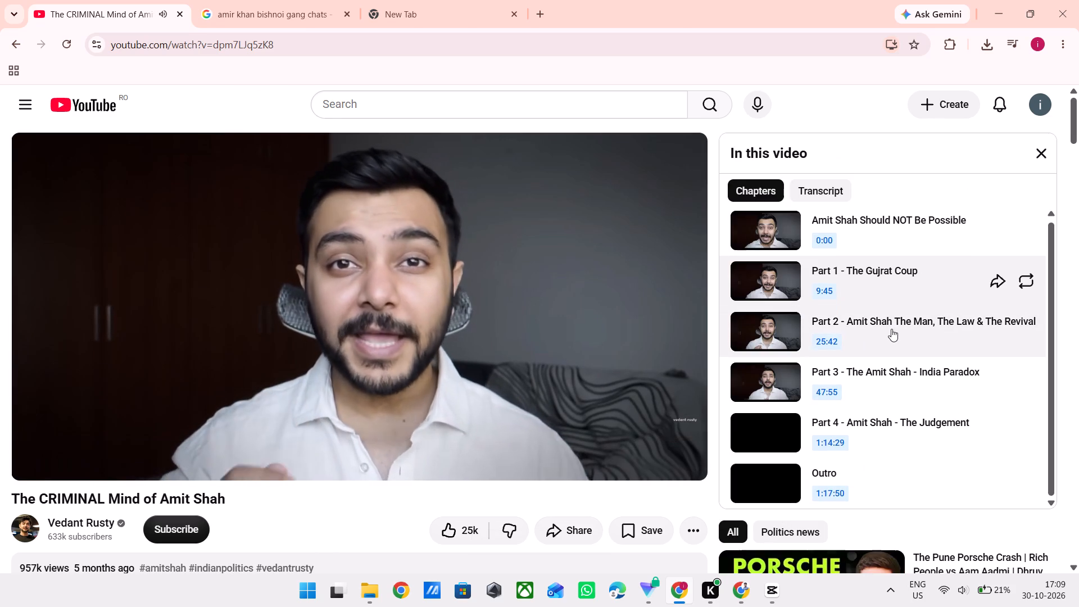
{"action": "scroll", "coordinate": [889, 360], "scroll_direction": "down", "scroll_amount": 1}
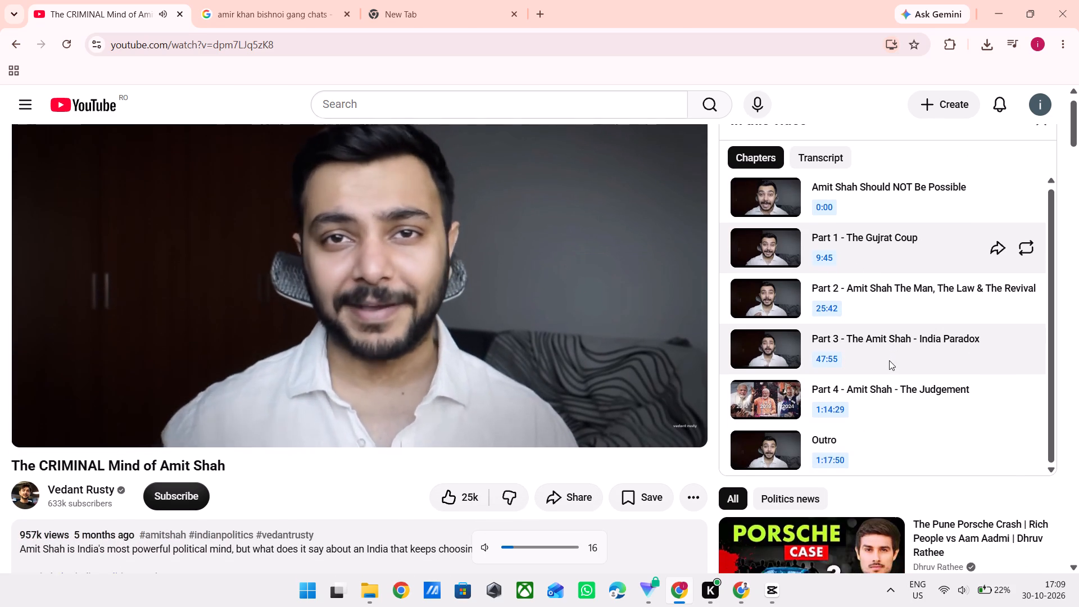
{"action": "scroll", "coordinate": [889, 360], "scroll_direction": "down", "scroll_amount": 1}
{"action": "scroll", "coordinate": [675, 469], "scroll_direction": "up", "scroll_amount": 1}
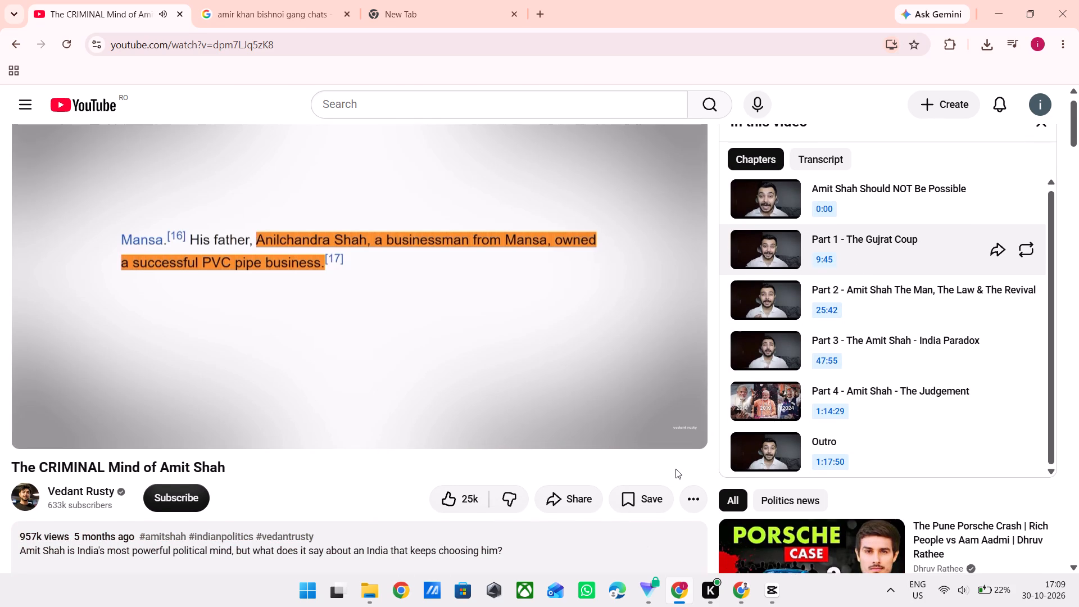
{"action": "scroll", "coordinate": [675, 469], "scroll_direction": "up", "scroll_amount": 5}
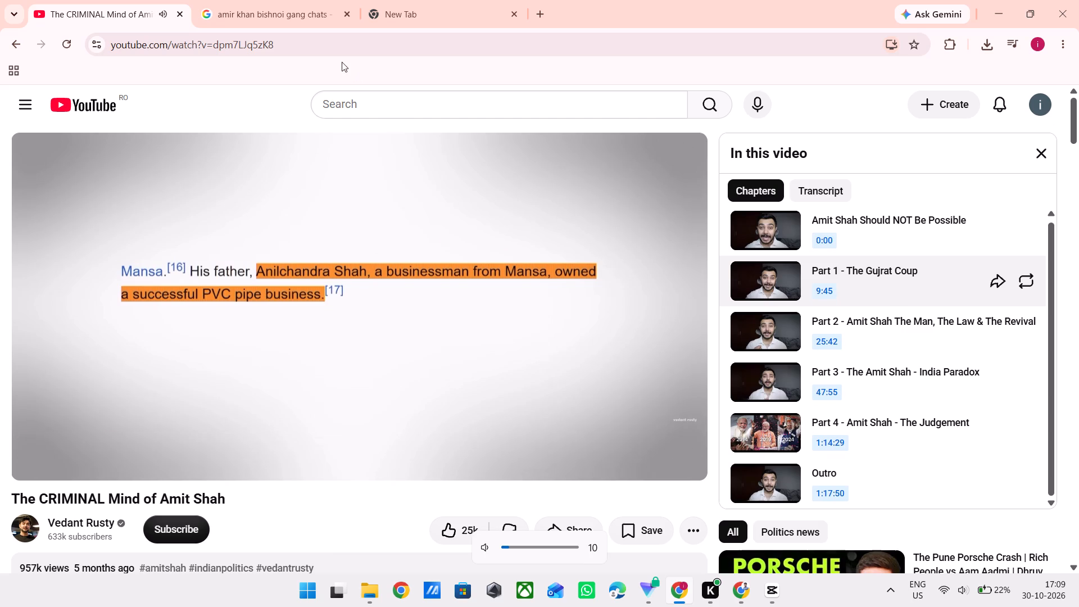
{"action": "left_click", "coordinate": [266, 16]}
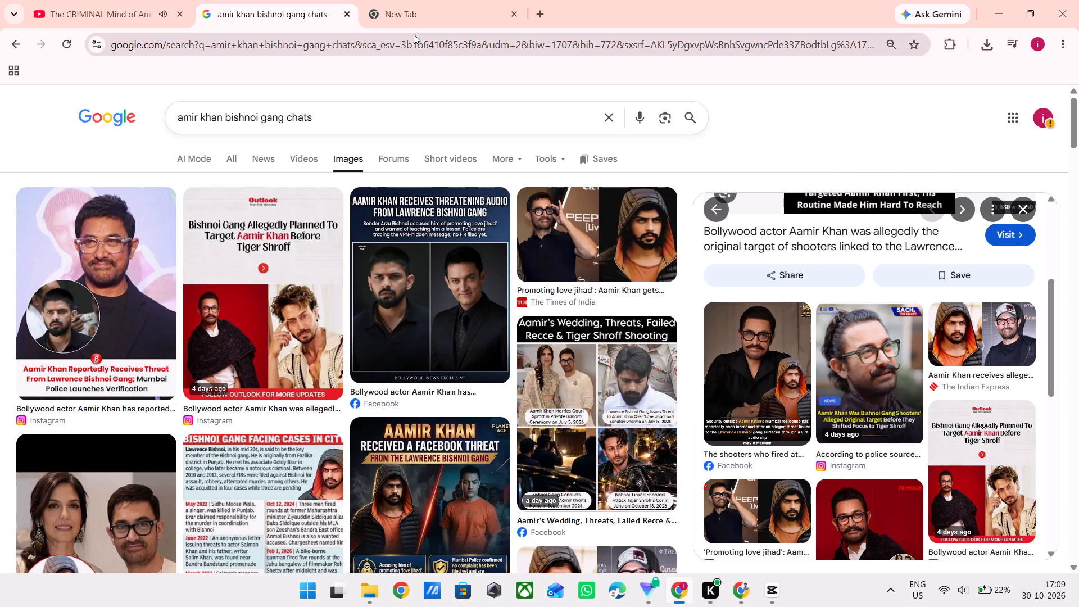
{"action": "left_click", "coordinate": [420, 0]}
{"action": "key", "text": "w"}
{"action": "key", "text": "BackSpace"}
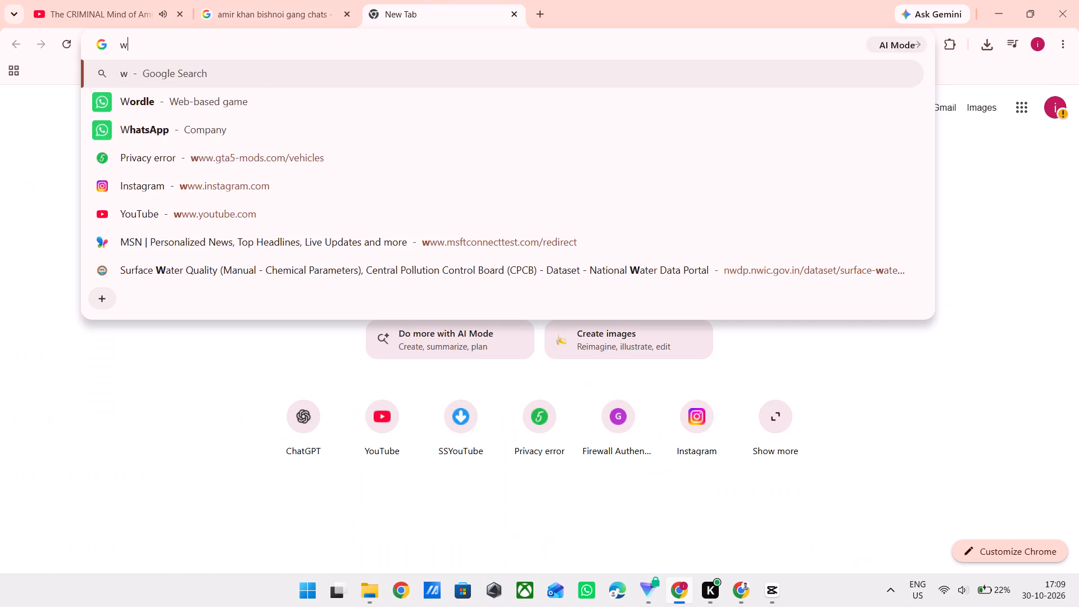
{"action": "key", "text": "BackSpace"}
{"action": "key", "text": "BackSpace"}
{"action": "key", "text": "c"}
{"action": "key", "text": "Return"}
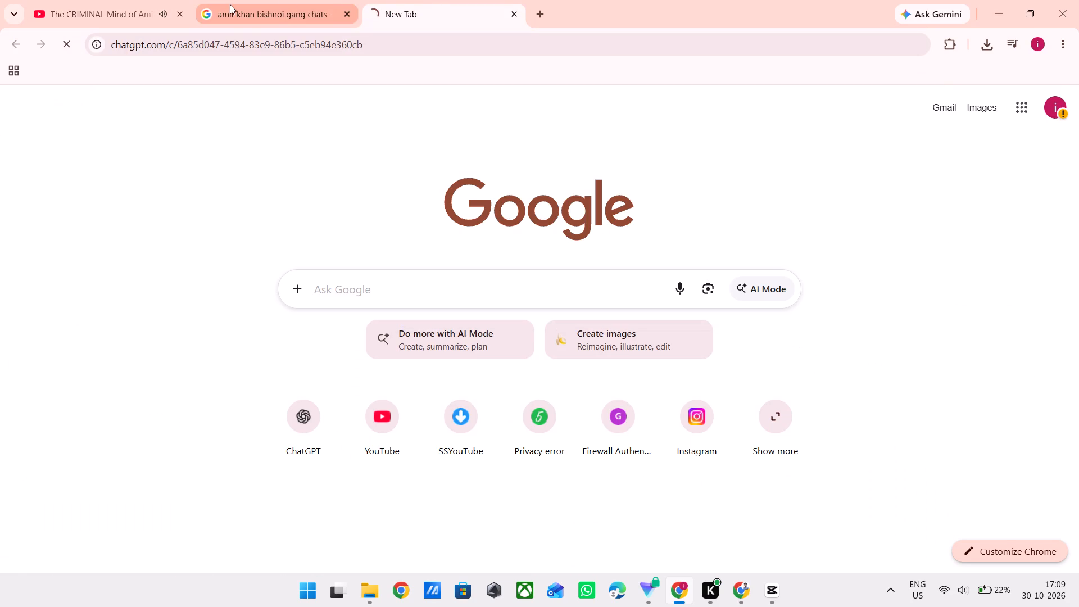
{"action": "left_click", "coordinate": [230, 4]}
{"action": "left_click", "coordinate": [377, 0]}
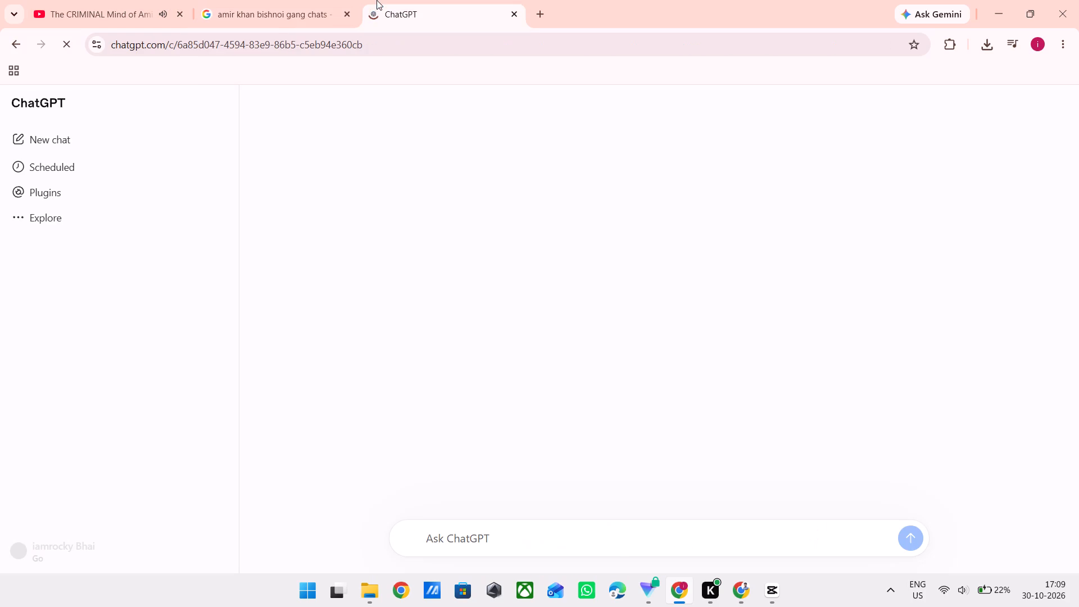
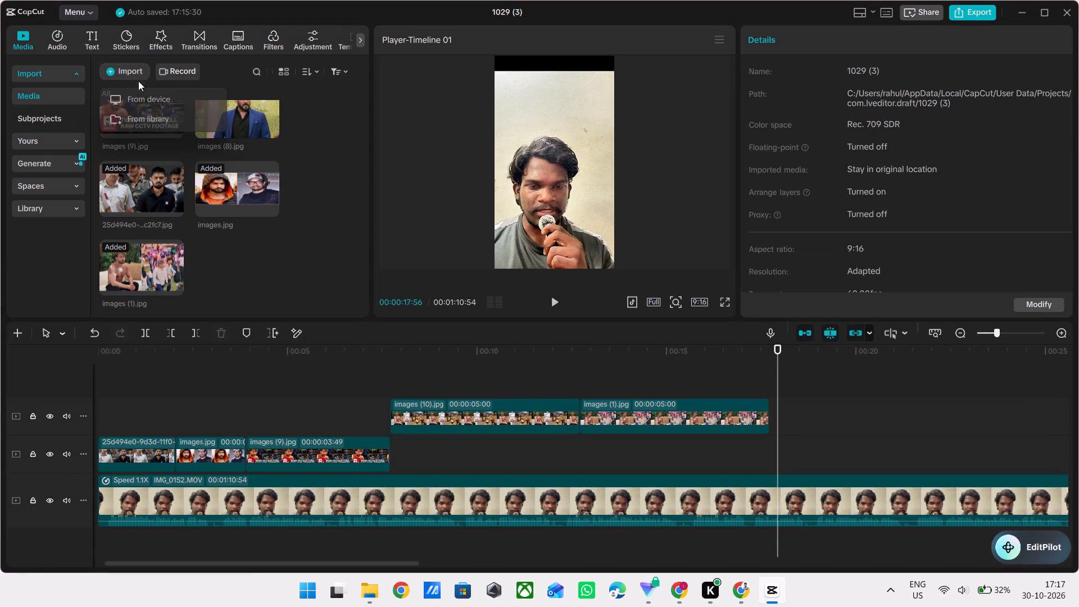
{"action": "left_click", "coordinate": [138, 93]}
{"action": "left_click", "coordinate": [214, 152]}
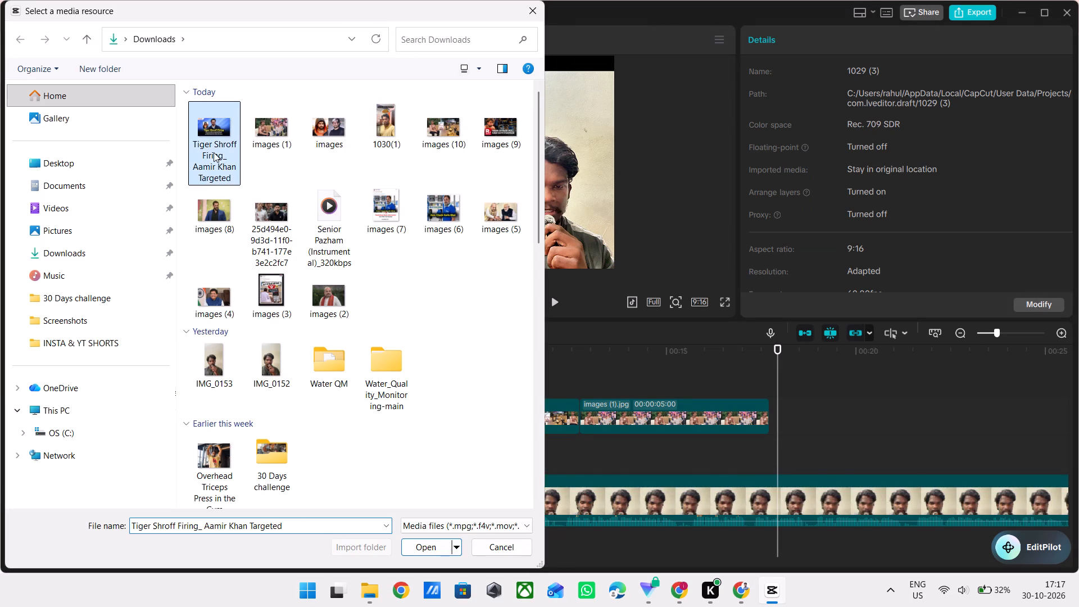
{"action": "key", "text": "Return"}
{"action": "left_click_drag", "start_coordinate": [236, 256], "coordinate": [770, 415]}
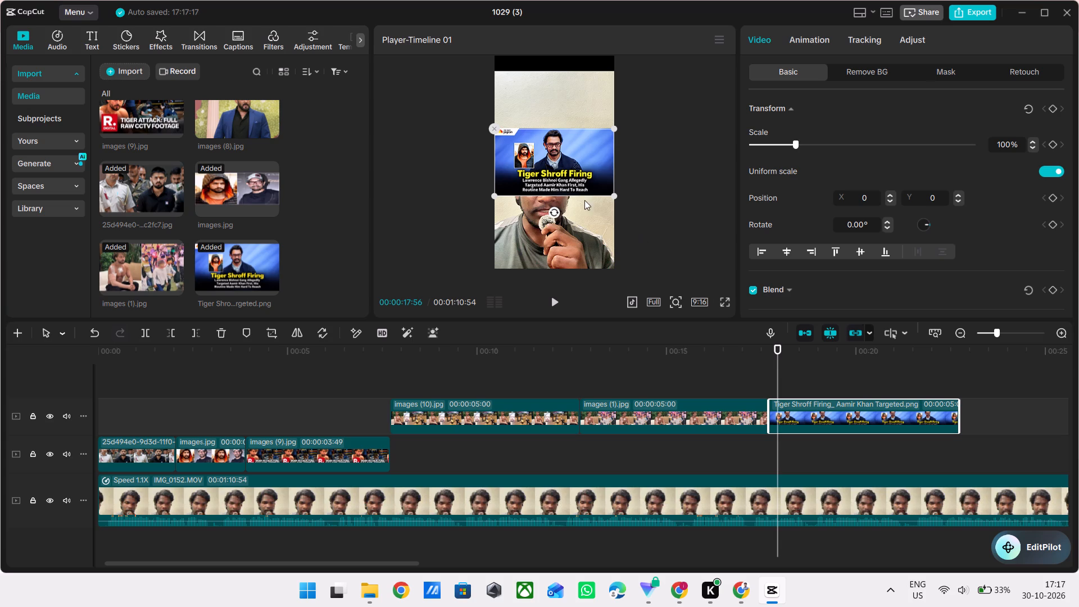
Move the Tiger Shroff Firing overlay to the upper part of the frame, centred at about X 0, Y 1117.
{"action": "left_click_drag", "start_coordinate": [585, 187], "coordinate": [591, 115]}
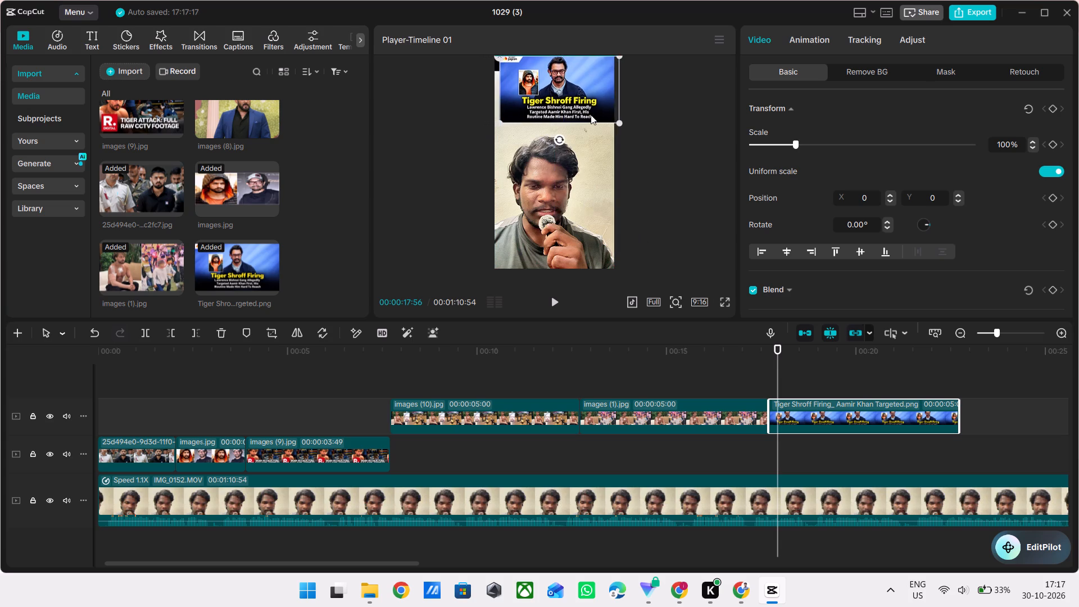
{"action": "left_click_drag", "start_coordinate": [591, 115], "coordinate": [584, 119]}
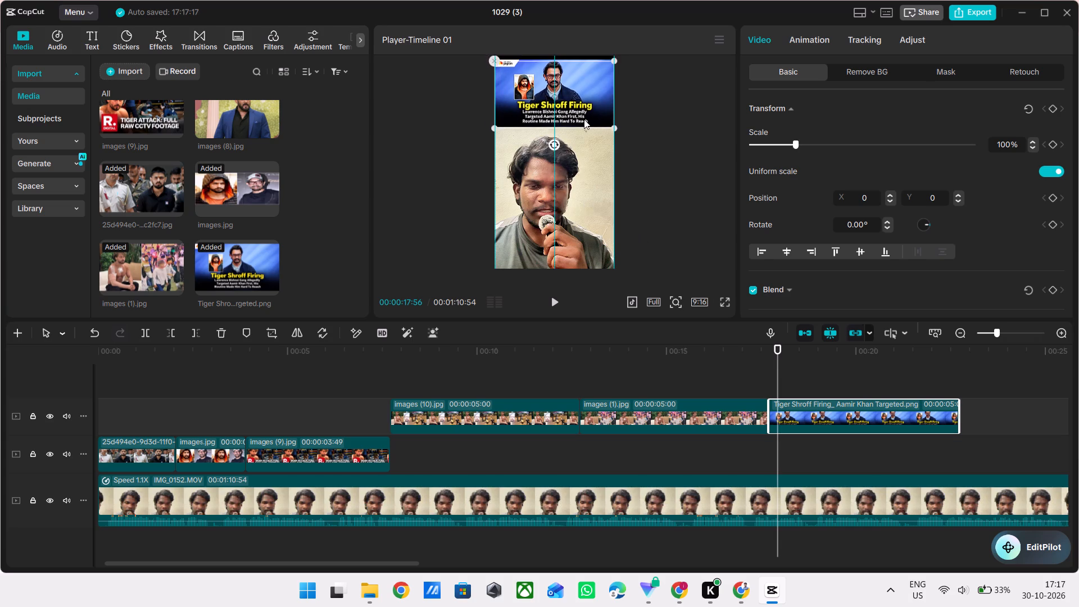
{"action": "left_click_drag", "start_coordinate": [584, 119], "coordinate": [584, 115]}
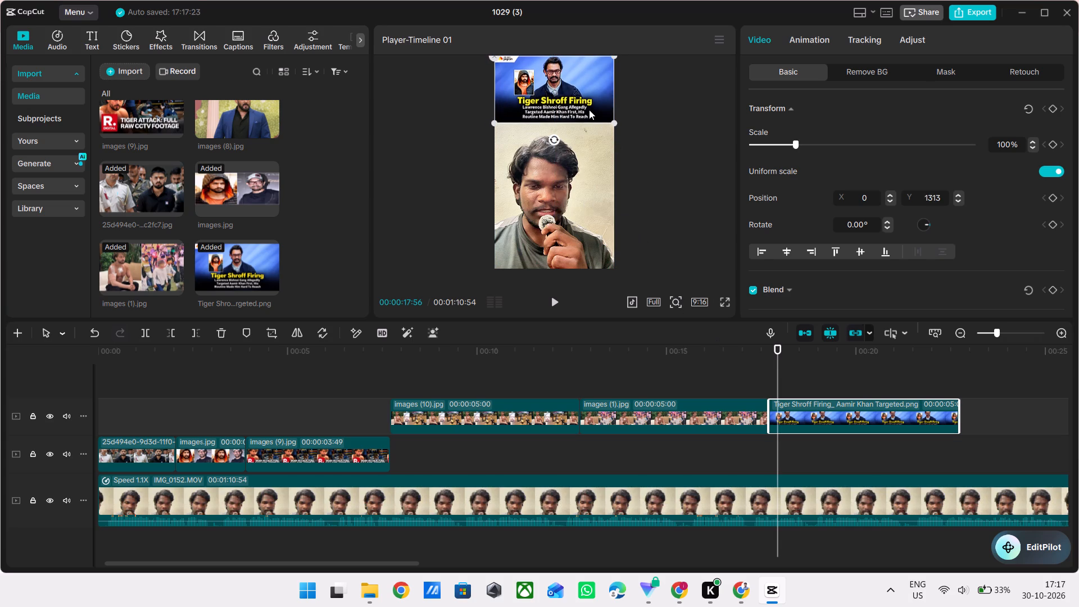
{"action": "left_click_drag", "start_coordinate": [589, 110], "coordinate": [590, 120]}
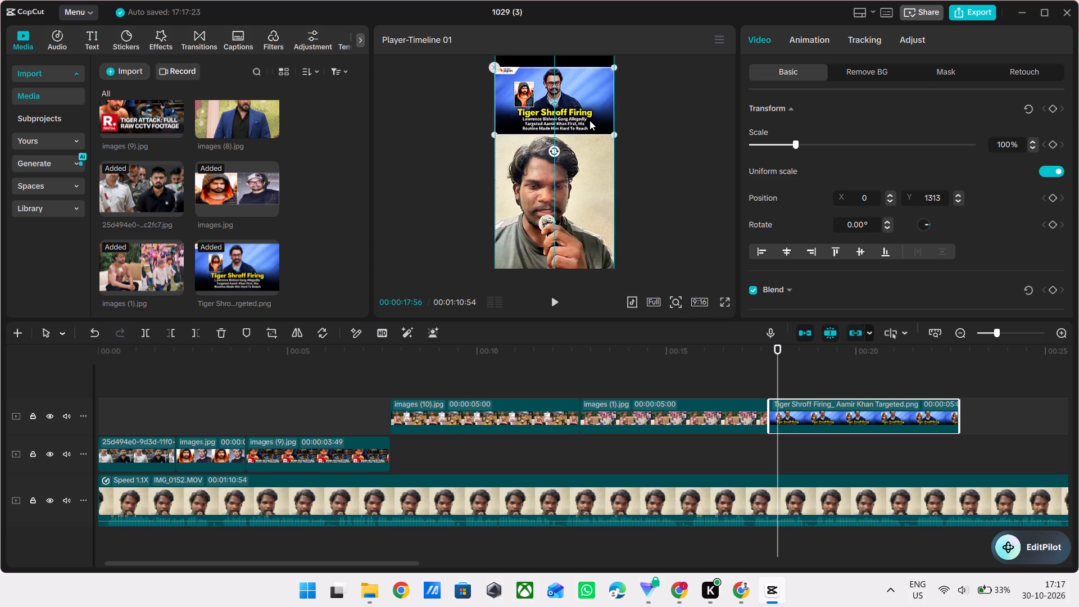
{"action": "left_click_drag", "start_coordinate": [590, 120], "coordinate": [590, 120]}
Play the Tiger Shroff Firing section full screen and check the cut from images (1).jpg to the new overlay.
{"action": "double_click", "coordinate": [756, 381]}
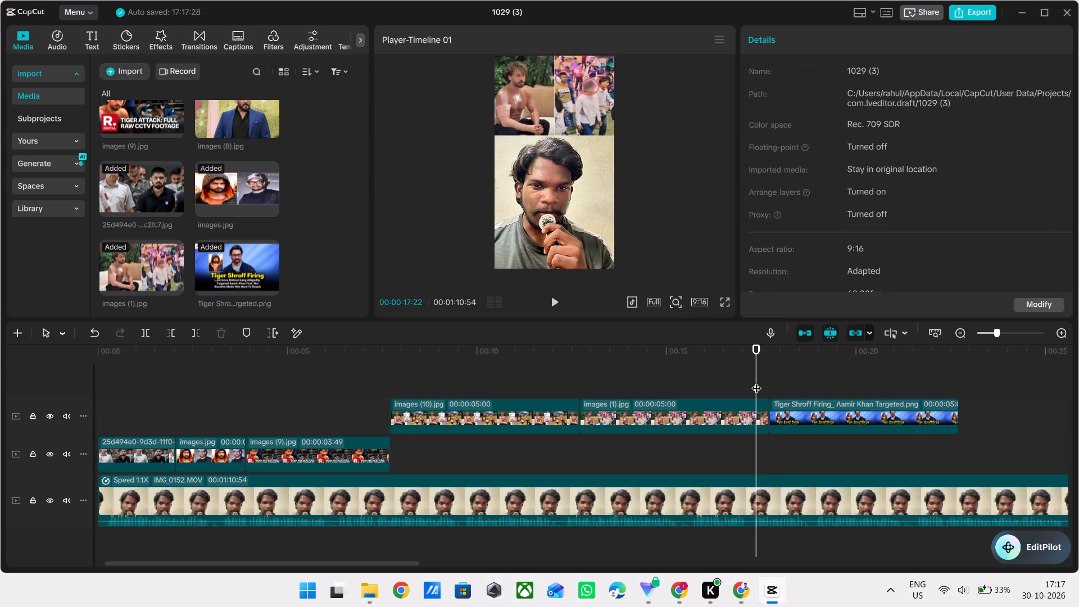
{"action": "left_click_drag", "start_coordinate": [756, 381], "coordinate": [768, 381]}
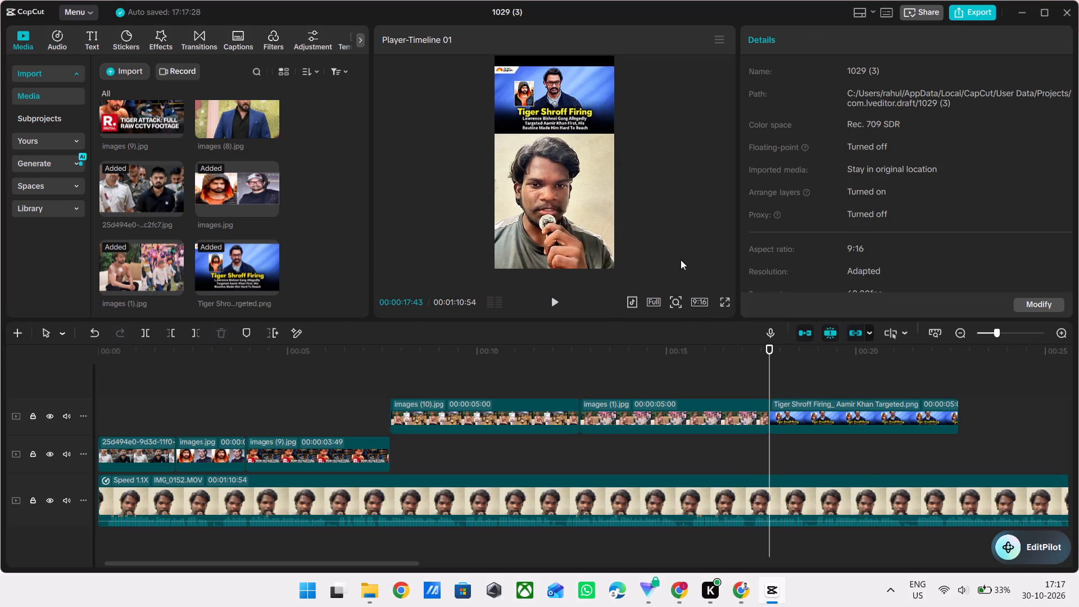
{"action": "left_click", "coordinate": [724, 301]}
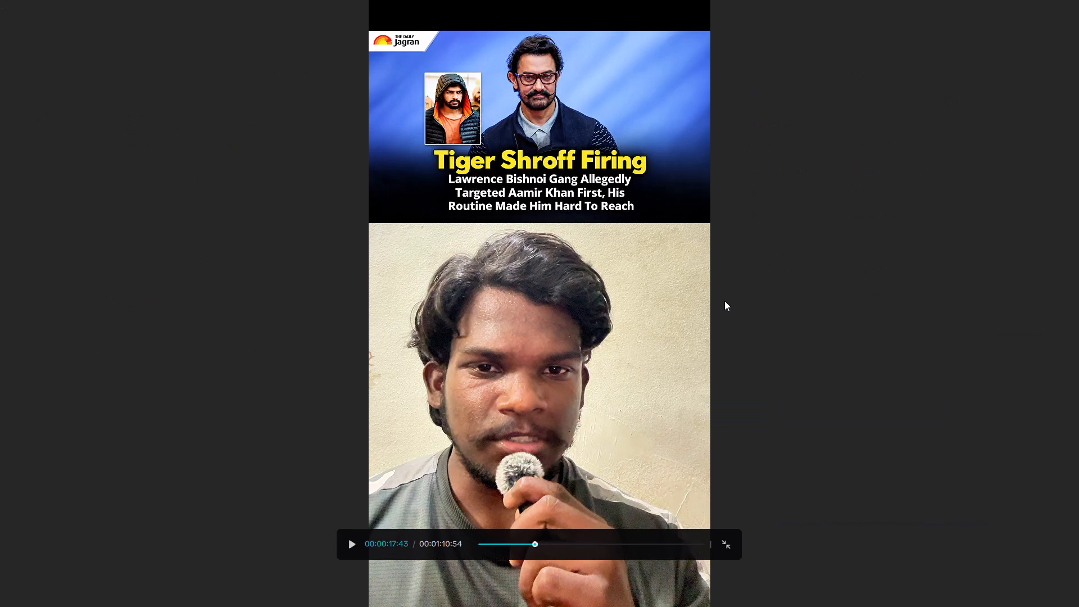
{"action": "key", "text": "space"}
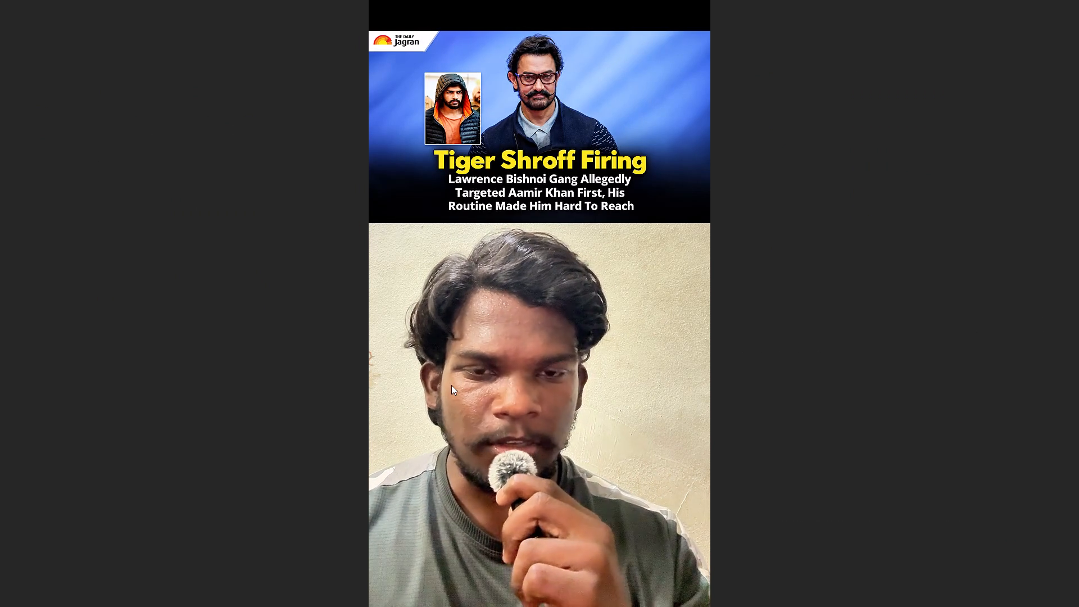
{"action": "key", "text": "Escape"}
{"action": "key", "text": "space"}
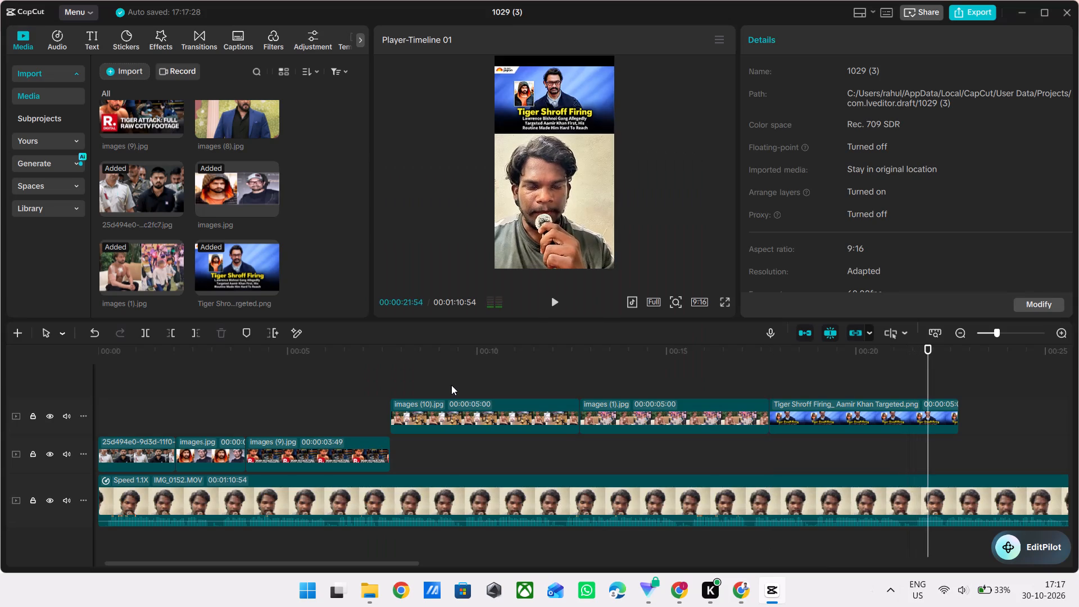
{"action": "double_click", "coordinate": [745, 384]}
{"action": "left_click_drag", "start_coordinate": [745, 384], "coordinate": [759, 385]}
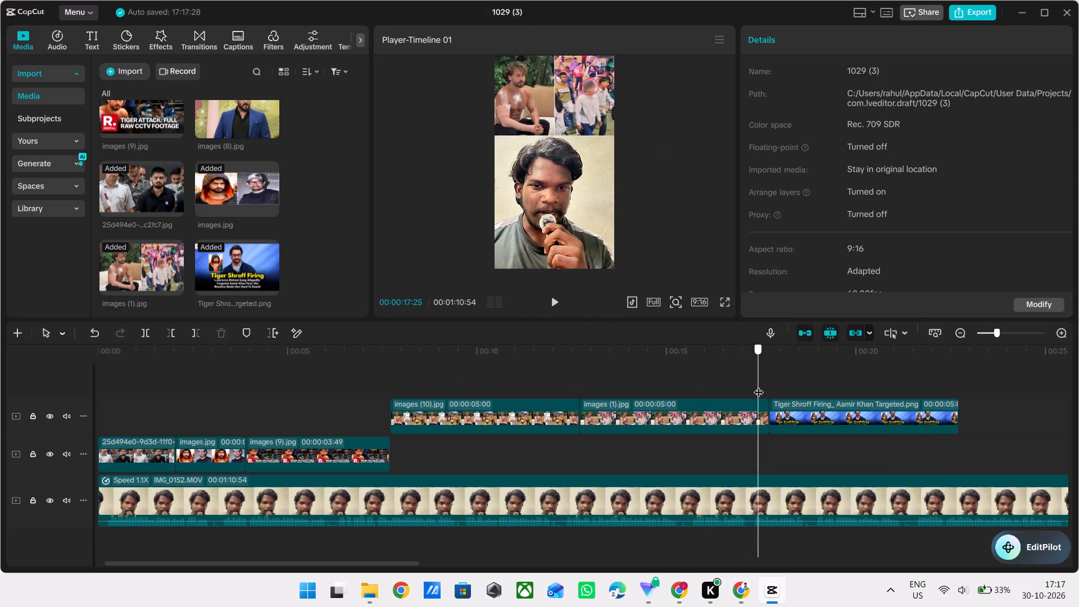
{"action": "left_click_drag", "start_coordinate": [759, 385], "coordinate": [772, 385]}
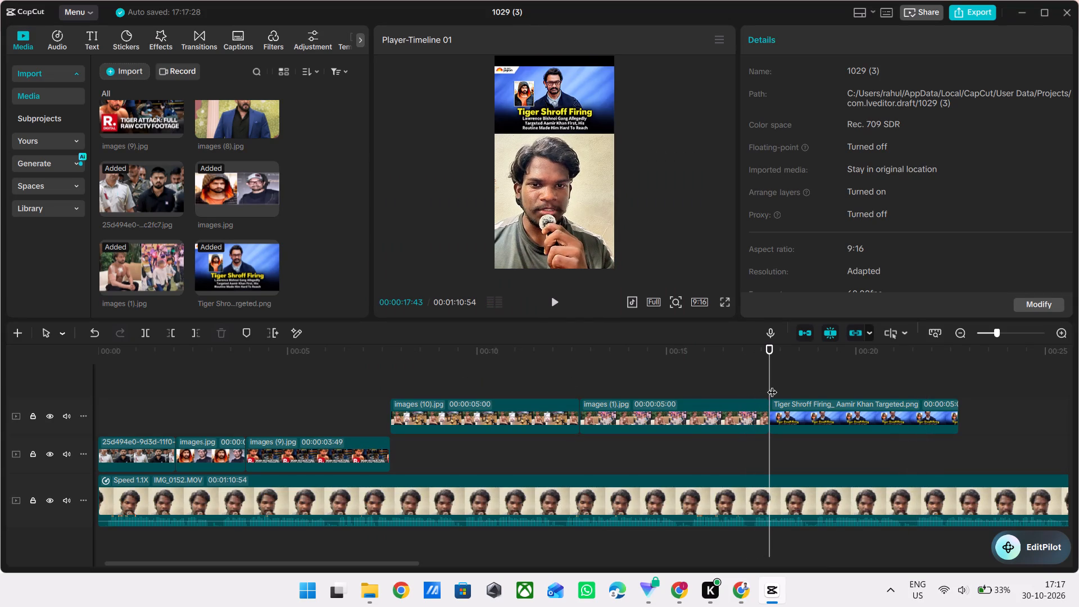
At the start of the Tiger Shroff Firing overlay, move the main IMG_0152.MOV video up to position X 0, Y 0.
{"action": "left_click", "coordinate": [797, 409]}
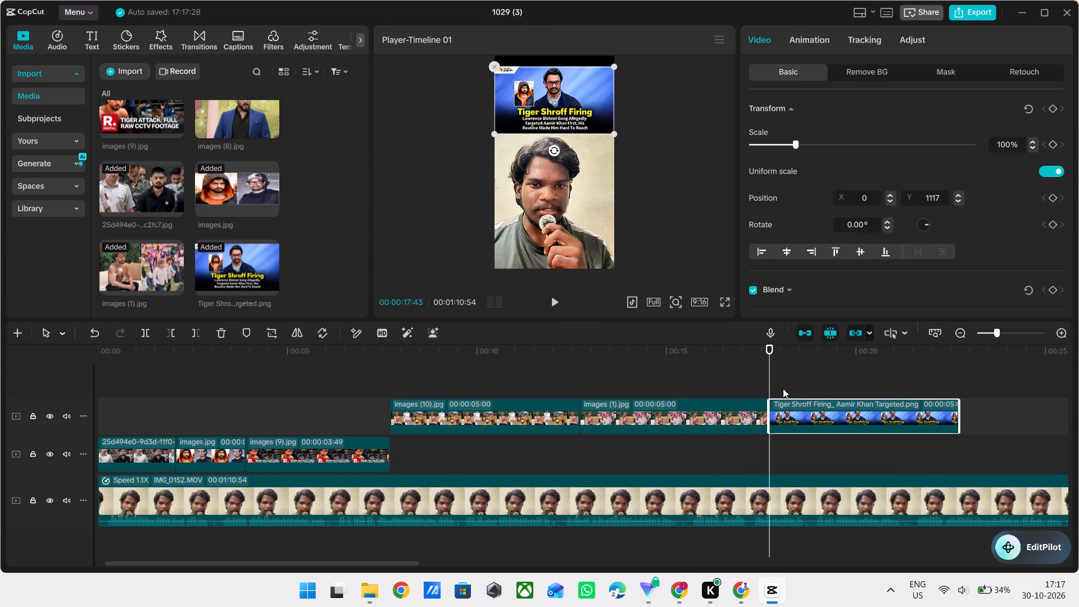
{"action": "left_click", "coordinate": [704, 368]}
{"action": "left_click_drag", "start_coordinate": [704, 368], "coordinate": [752, 371]}
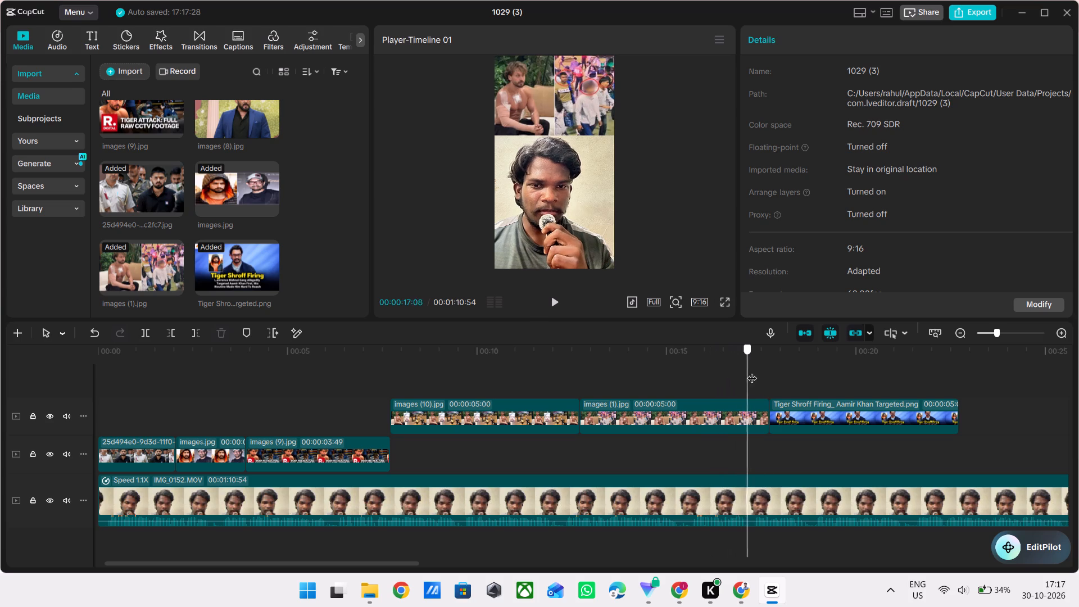
{"action": "left_click_drag", "start_coordinate": [752, 371], "coordinate": [768, 372]}
{"action": "left_click", "coordinate": [590, 246]}
{"action": "left_click_drag", "start_coordinate": [590, 246], "coordinate": [590, 244]}
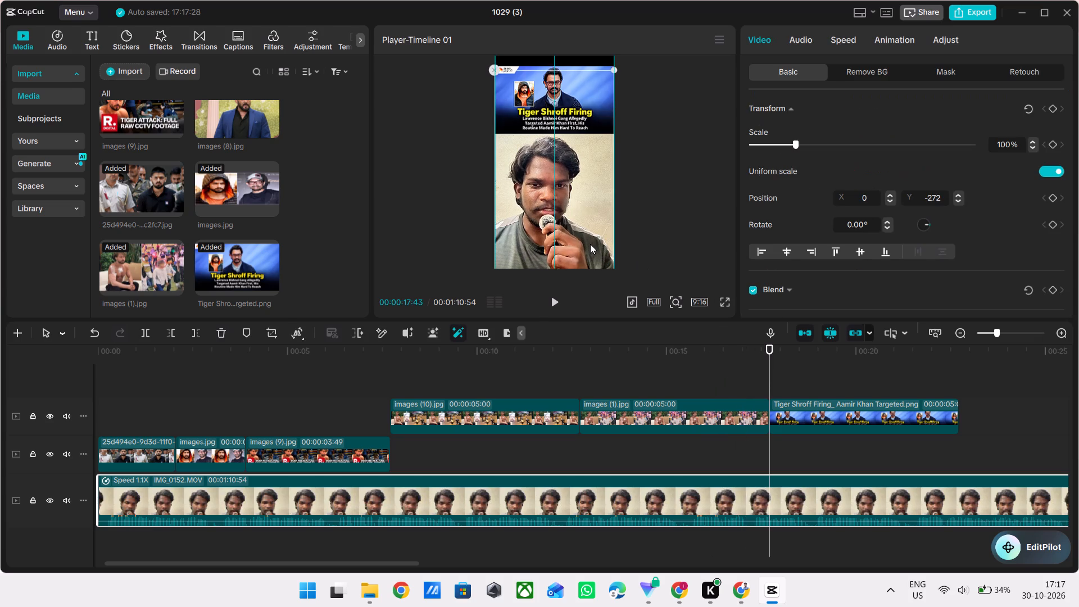
{"action": "left_click_drag", "start_coordinate": [590, 244], "coordinate": [590, 235]}
{"action": "left_click", "coordinate": [590, 236]}
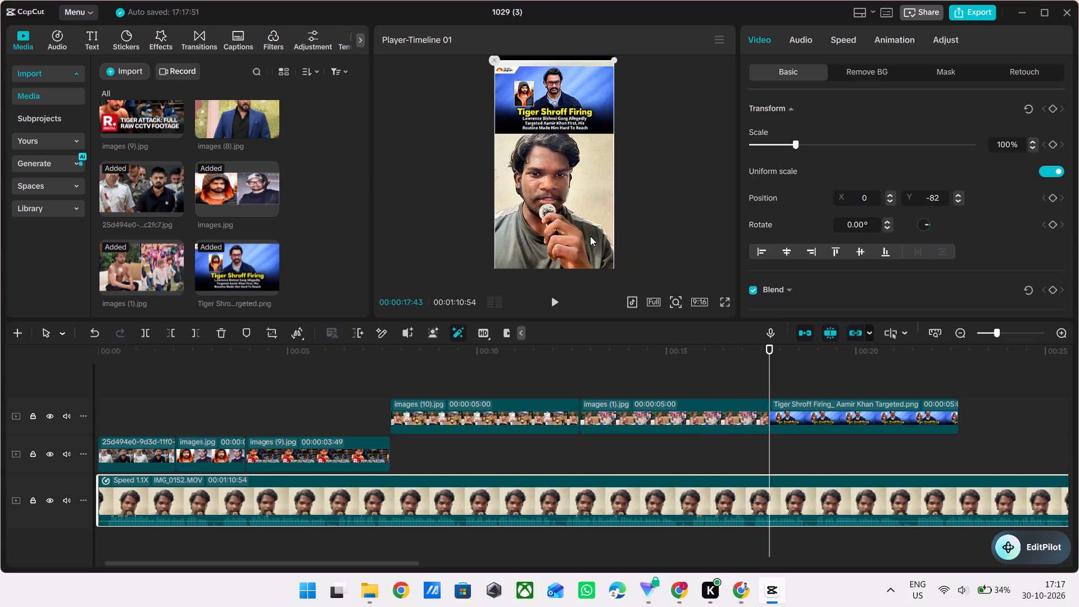
Move the Tiger Shroff Firing overlay further up, toward the top edge of the frame.
{"action": "left_click", "coordinate": [568, 110]}
{"action": "left_click", "coordinate": [568, 110]}
{"action": "left_click_drag", "start_coordinate": [568, 110], "coordinate": [568, 99]}
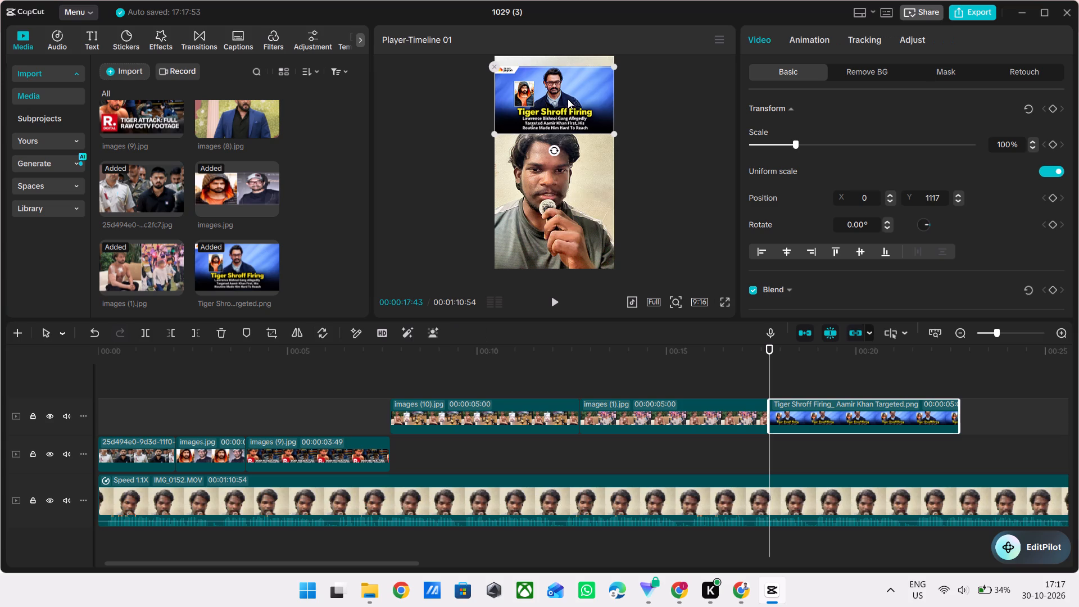
{"action": "left_click_drag", "start_coordinate": [568, 99], "coordinate": [567, 97]}
Move the images (1).jpg overlay up to the top of the frame and scale it down to about 110%.
{"action": "double_click", "coordinate": [741, 387]}
{"action": "left_click_drag", "start_coordinate": [741, 387], "coordinate": [730, 388]}
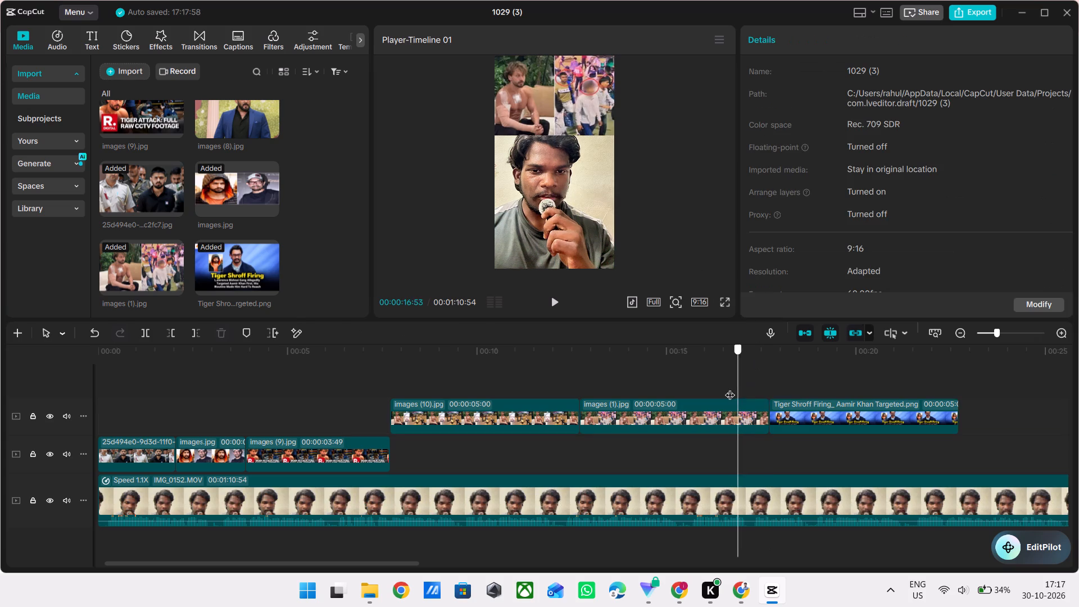
{"action": "left_click_drag", "start_coordinate": [730, 388], "coordinate": [729, 389]}
{"action": "left_click", "coordinate": [599, 123]}
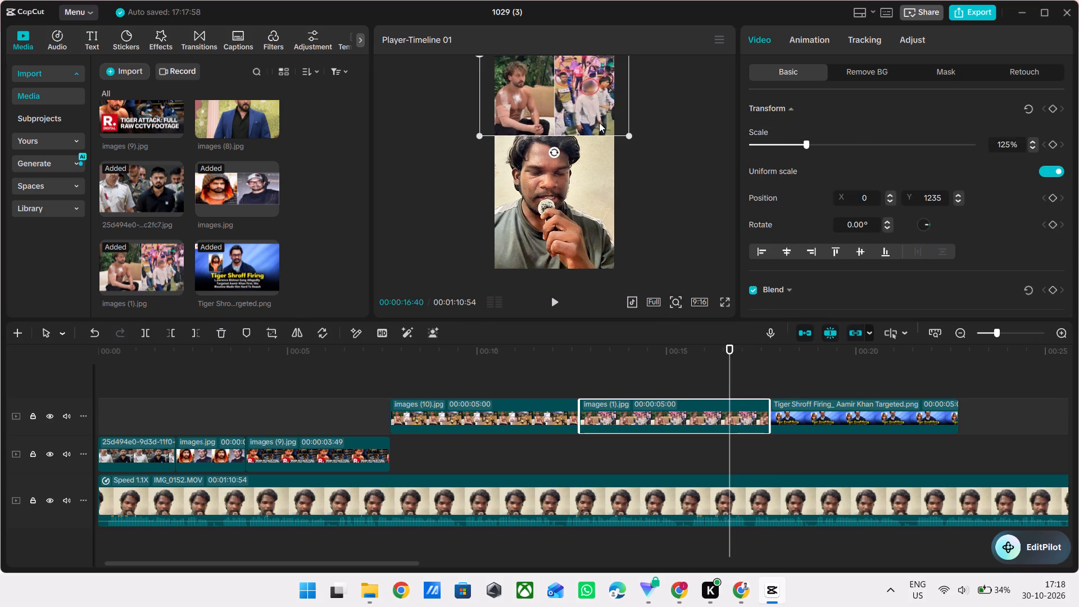
{"action": "left_click_drag", "start_coordinate": [599, 123], "coordinate": [598, 111]}
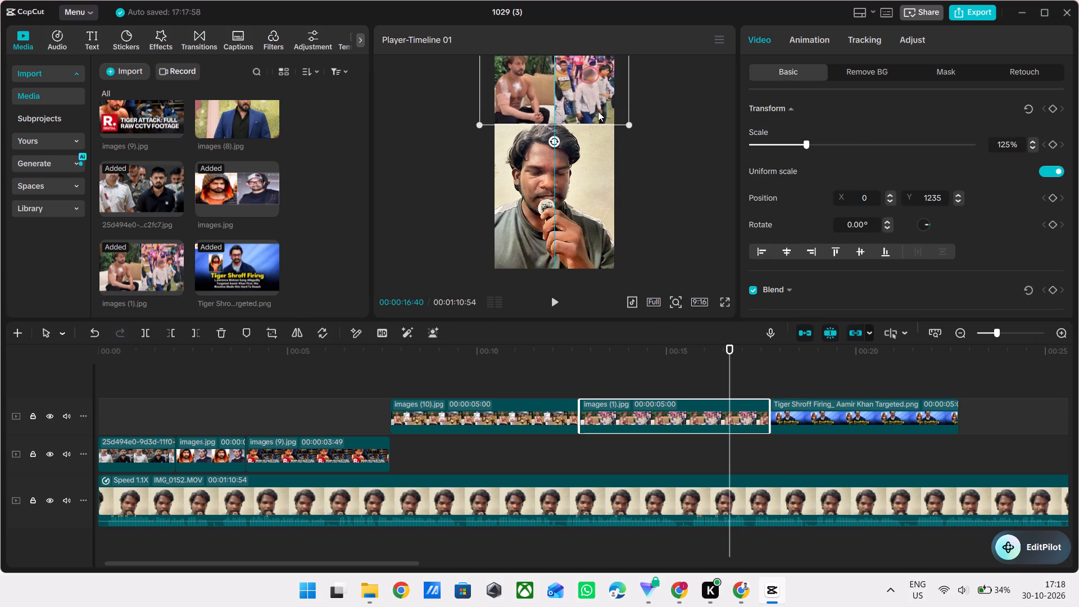
{"action": "left_click_drag", "start_coordinate": [598, 111], "coordinate": [598, 110]}
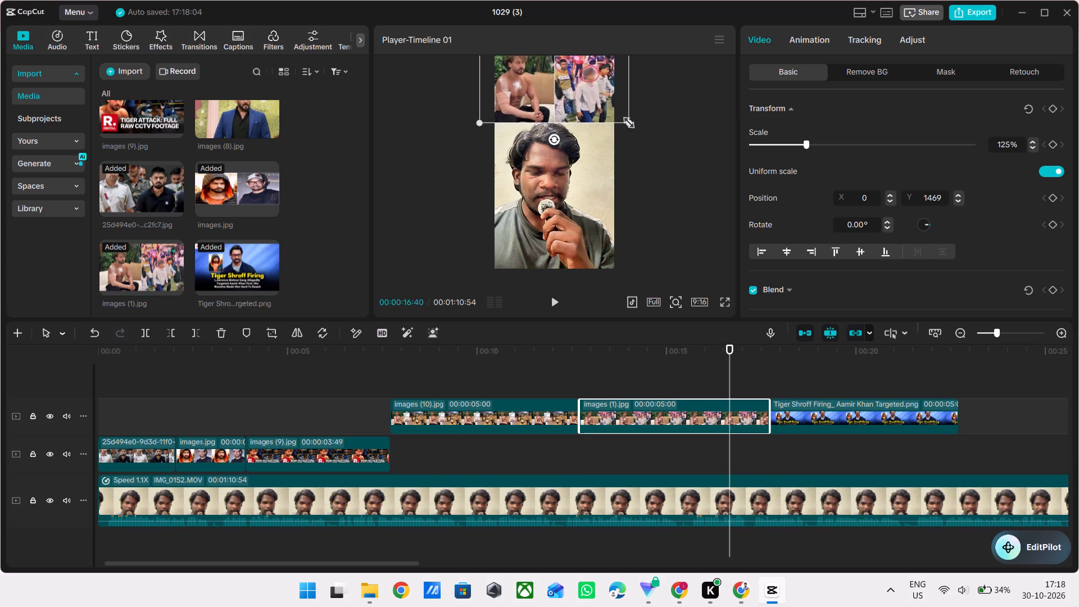
{"action": "left_click_drag", "start_coordinate": [625, 121], "coordinate": [613, 112]}
{"action": "left_click", "coordinate": [588, 96]}
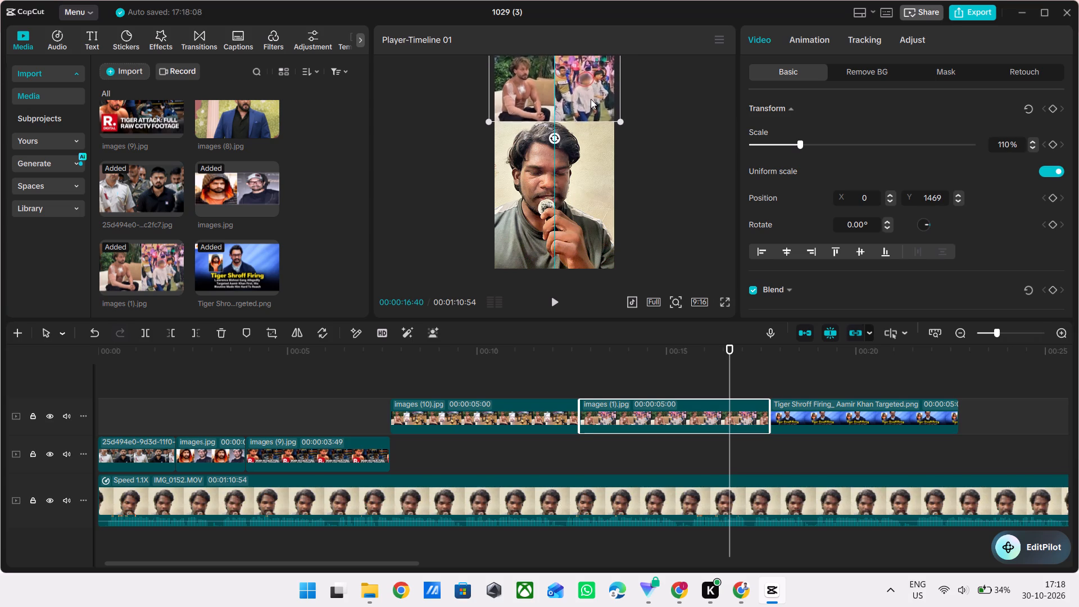
Scale the images (10).jpg overlay down to about 111% and move it up to about X 120, Y 1406.
{"action": "left_click", "coordinate": [643, 367]}
{"action": "left_click_drag", "start_coordinate": [643, 367], "coordinate": [613, 368]}
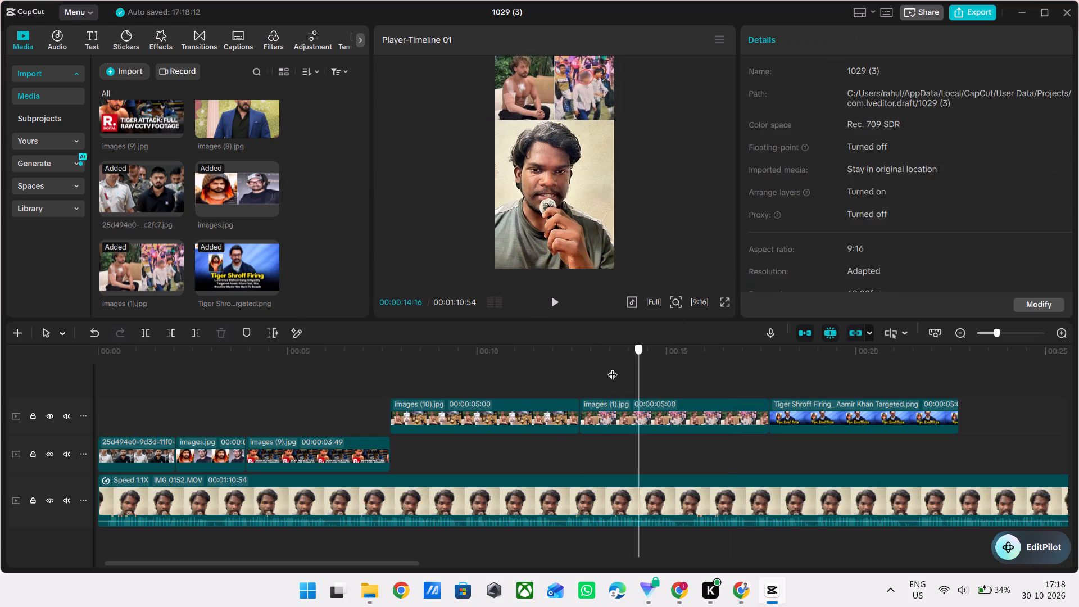
{"action": "left_click_drag", "start_coordinate": [613, 368], "coordinate": [520, 369]}
{"action": "left_click", "coordinate": [565, 106]}
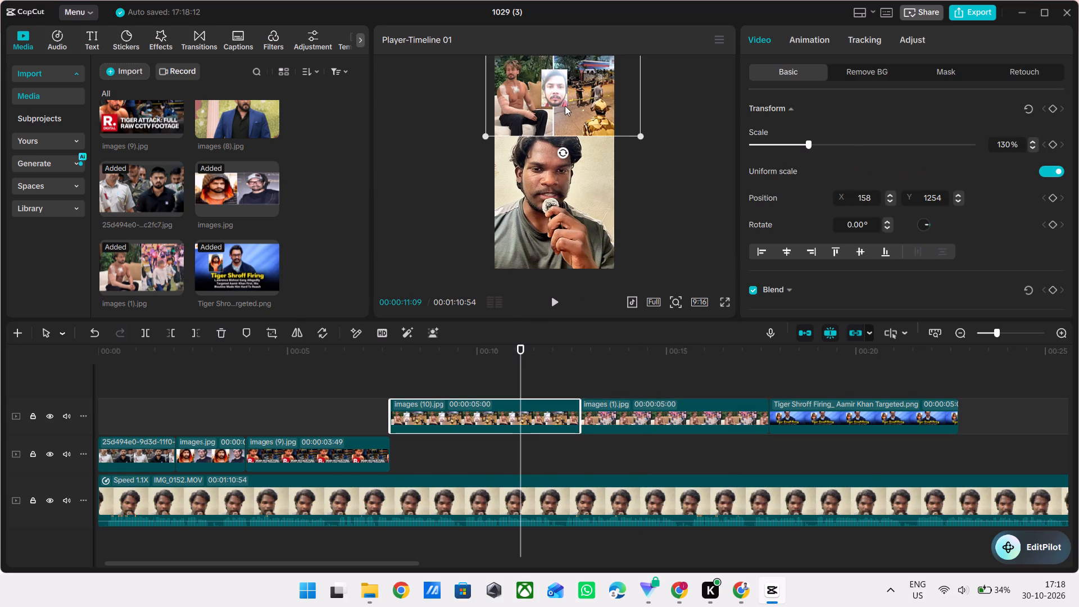
{"action": "left_click_drag", "start_coordinate": [636, 134], "coordinate": [618, 110]}
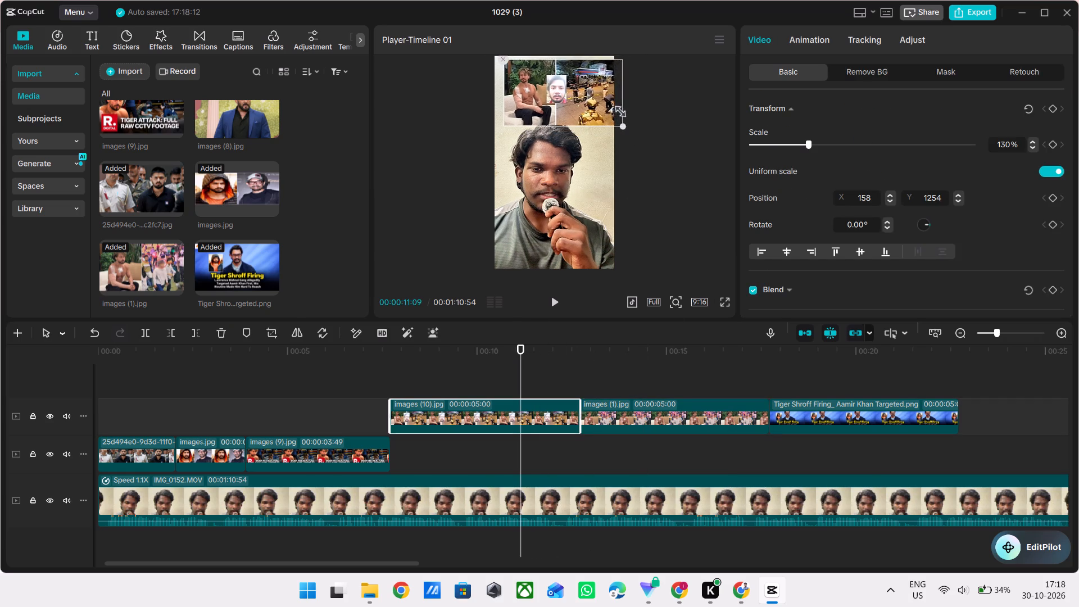
{"action": "left_click_drag", "start_coordinate": [618, 110], "coordinate": [622, 110]}
{"action": "left_click_drag", "start_coordinate": [608, 107], "coordinate": [604, 97]}
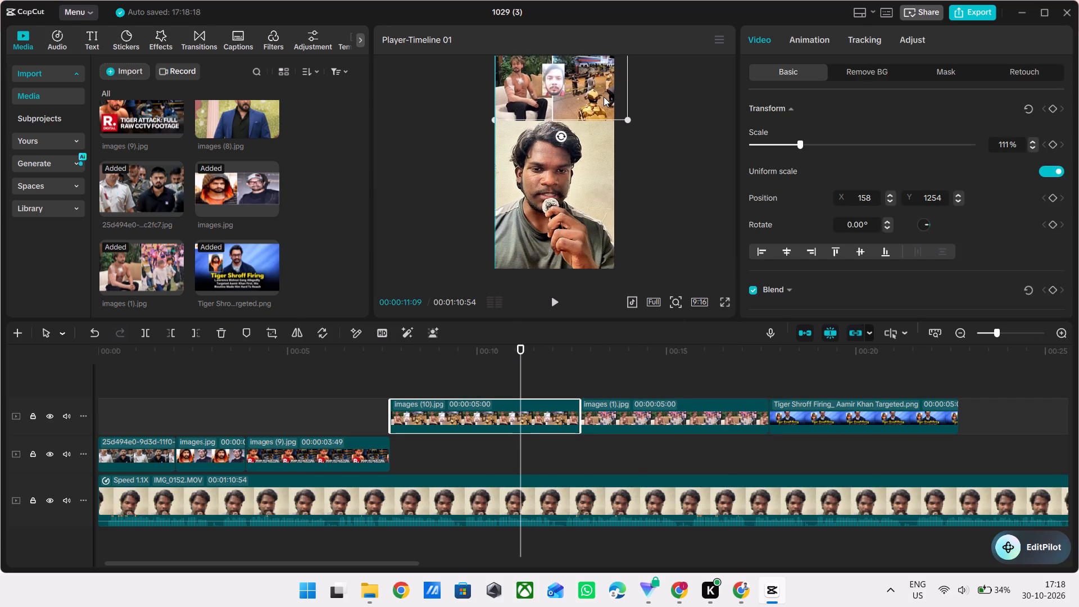
{"action": "left_click_drag", "start_coordinate": [604, 97], "coordinate": [604, 98]}
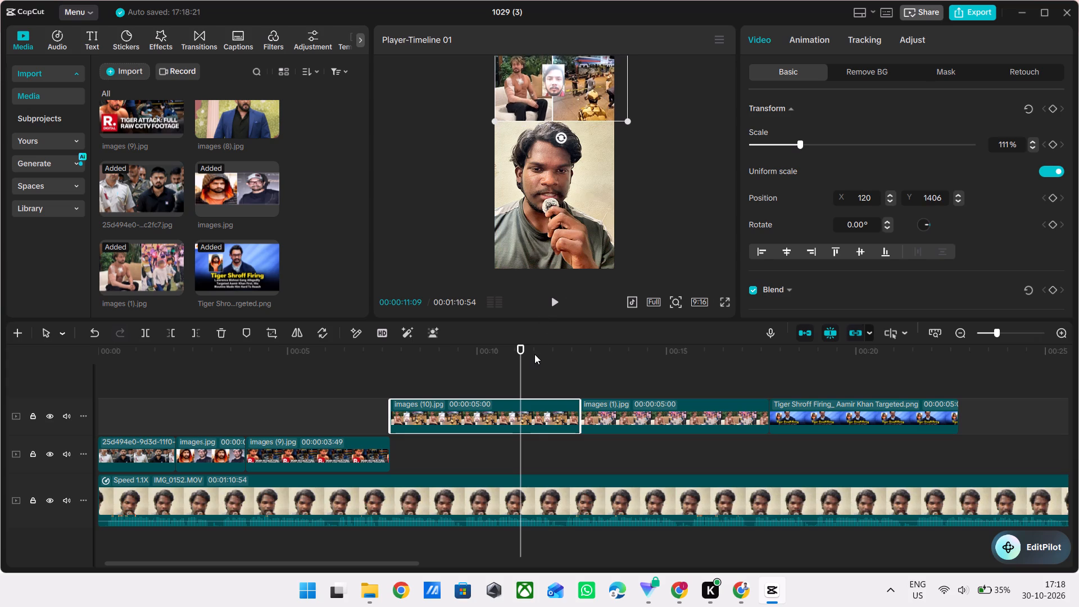
Resize the images (9).jpg Tiger Attack overlay to about 99% and position it at about X 0, Y 1262.
{"action": "left_click", "coordinate": [534, 354]}
{"action": "left_click_drag", "start_coordinate": [534, 354], "coordinate": [367, 362]}
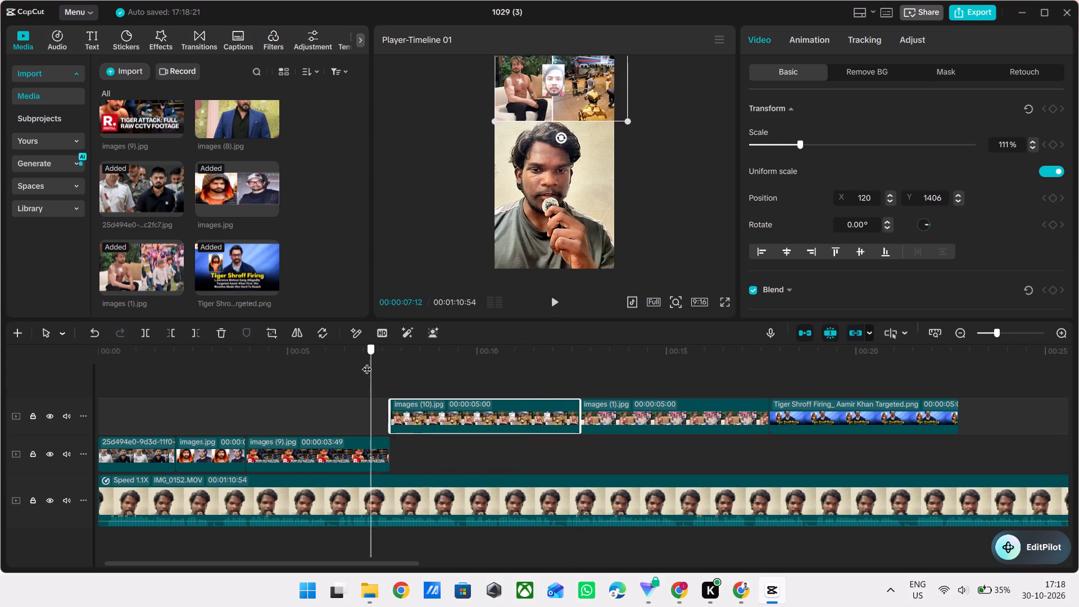
{"action": "left_click_drag", "start_coordinate": [367, 362], "coordinate": [288, 365]}
{"action": "left_click", "coordinate": [549, 114]}
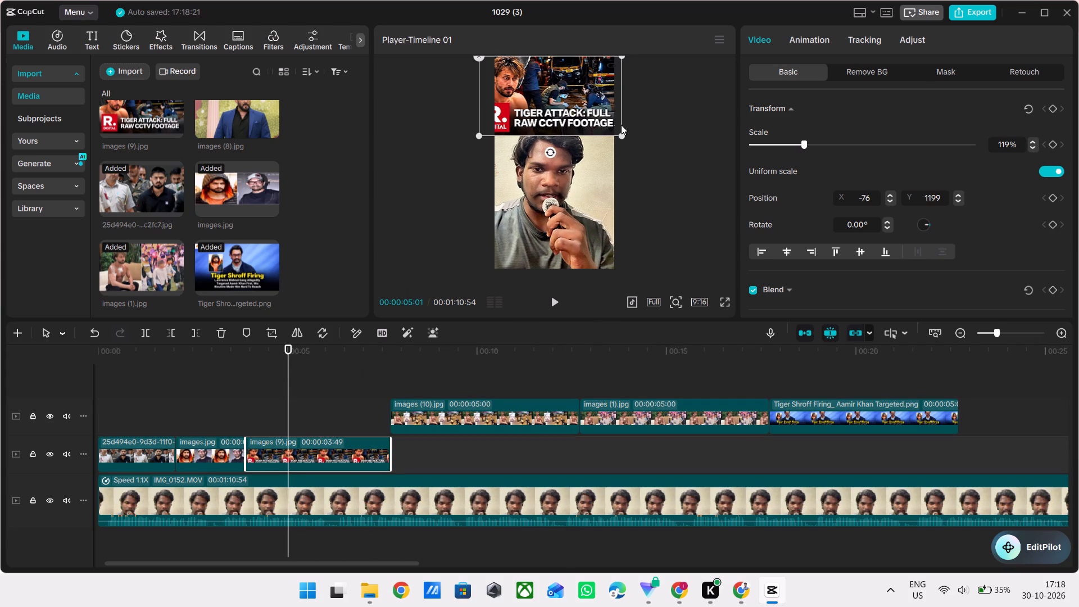
{"action": "left_click_drag", "start_coordinate": [620, 133], "coordinate": [607, 114]}
{"action": "left_click", "coordinate": [582, 110]}
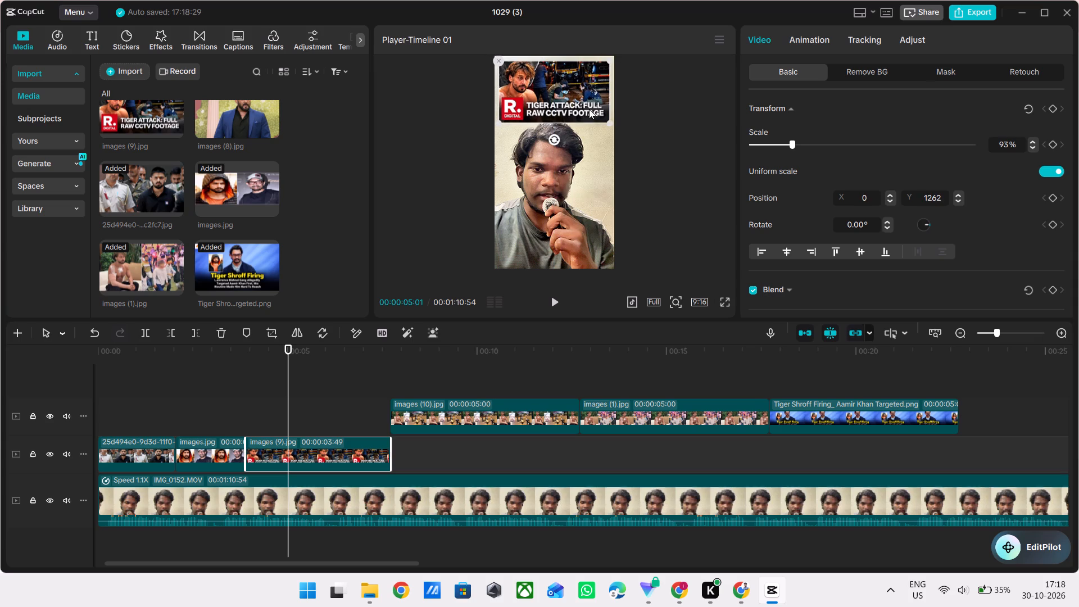
{"action": "left_click_drag", "start_coordinate": [606, 121], "coordinate": [610, 122]}
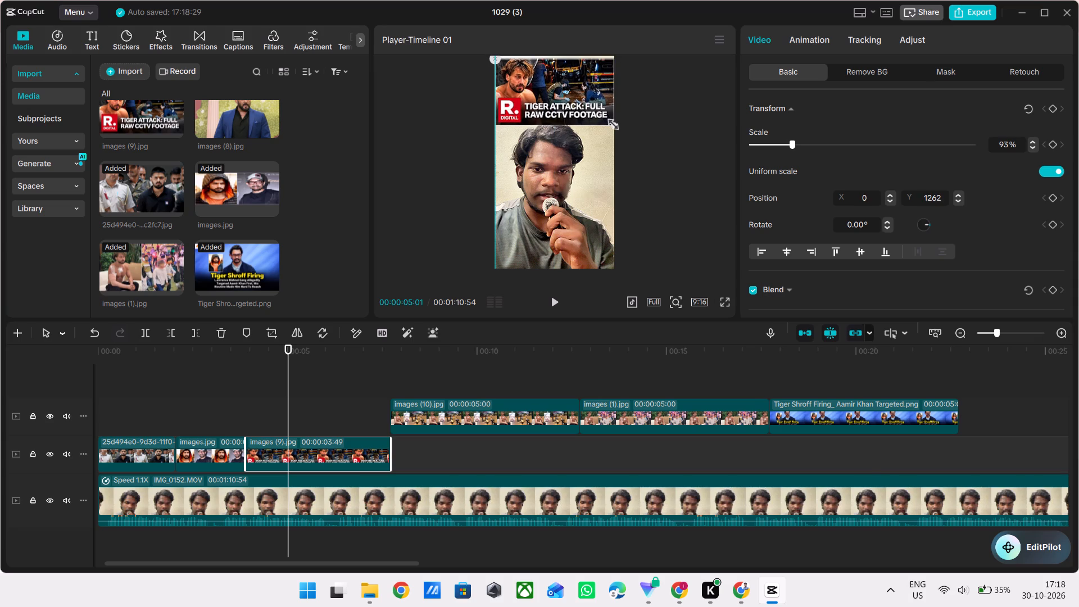
{"action": "left_click_drag", "start_coordinate": [610, 122], "coordinate": [613, 122]}
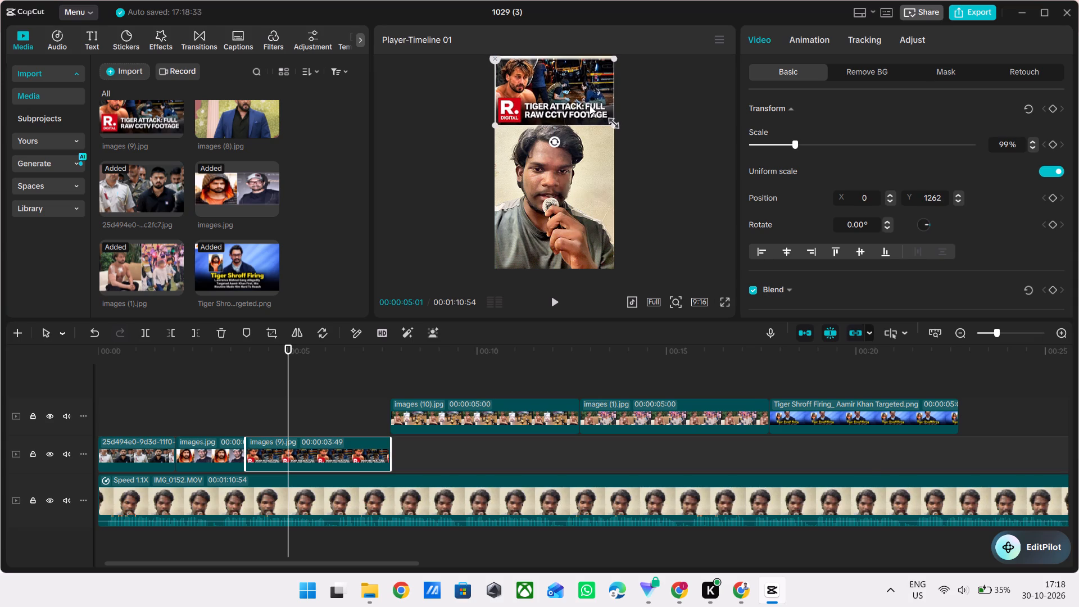
Move the images (9).jpg Tiger Attack overlay further up to about Y 1319.
{"action": "left_click", "coordinate": [590, 105]}
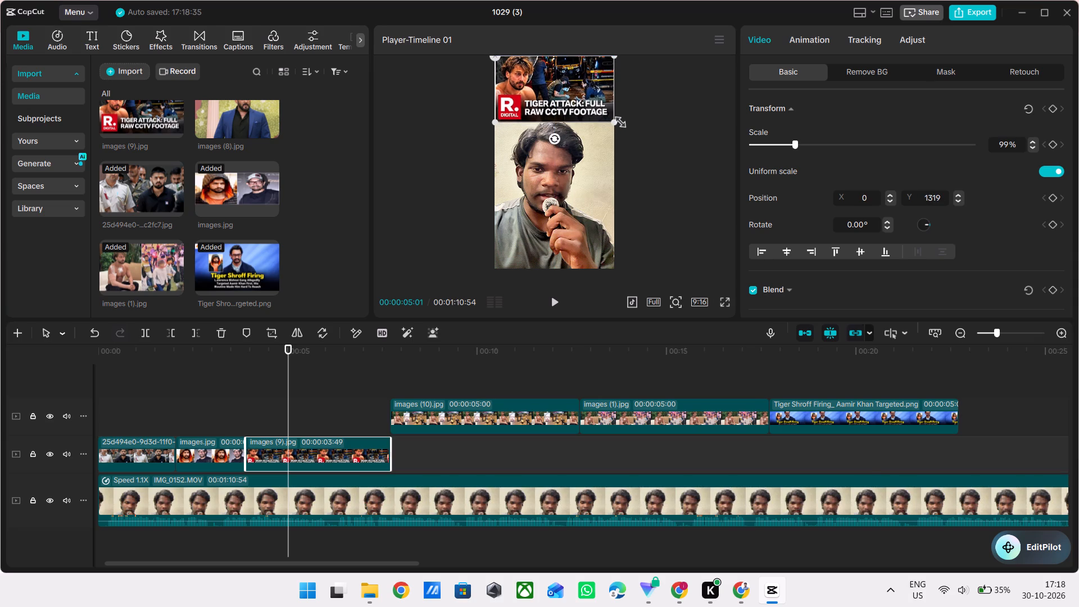
{"action": "left_click", "coordinate": [615, 121]}
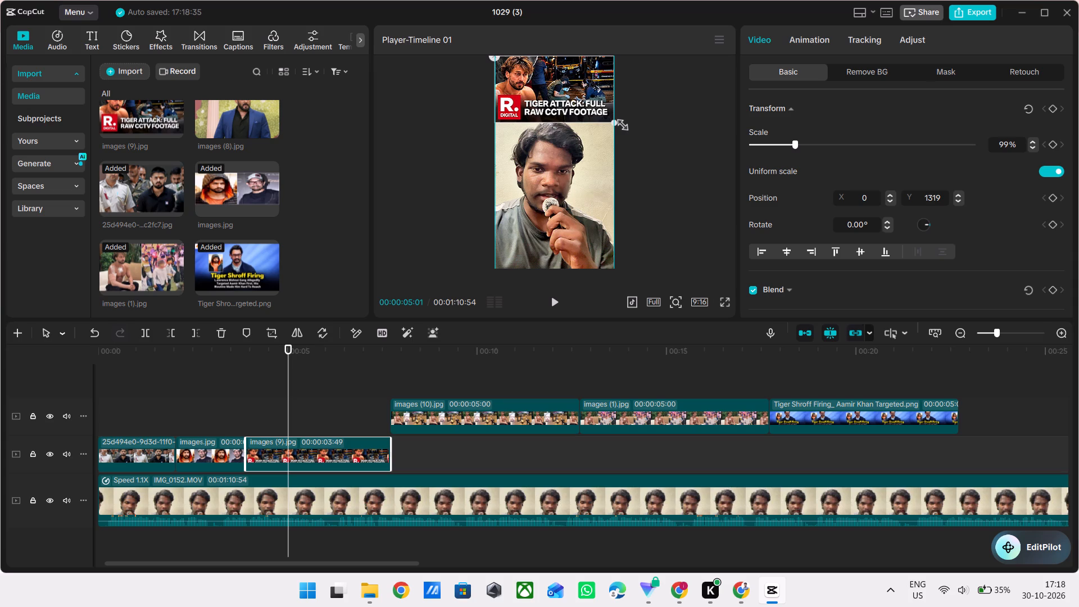
Scale the first overlay, 25d494e0, at the start of the timeline down to about 114% and move it up to about Y 1339.
{"action": "left_click", "coordinate": [365, 407]}
{"action": "left_click_drag", "start_coordinate": [365, 407], "coordinate": [129, 408]}
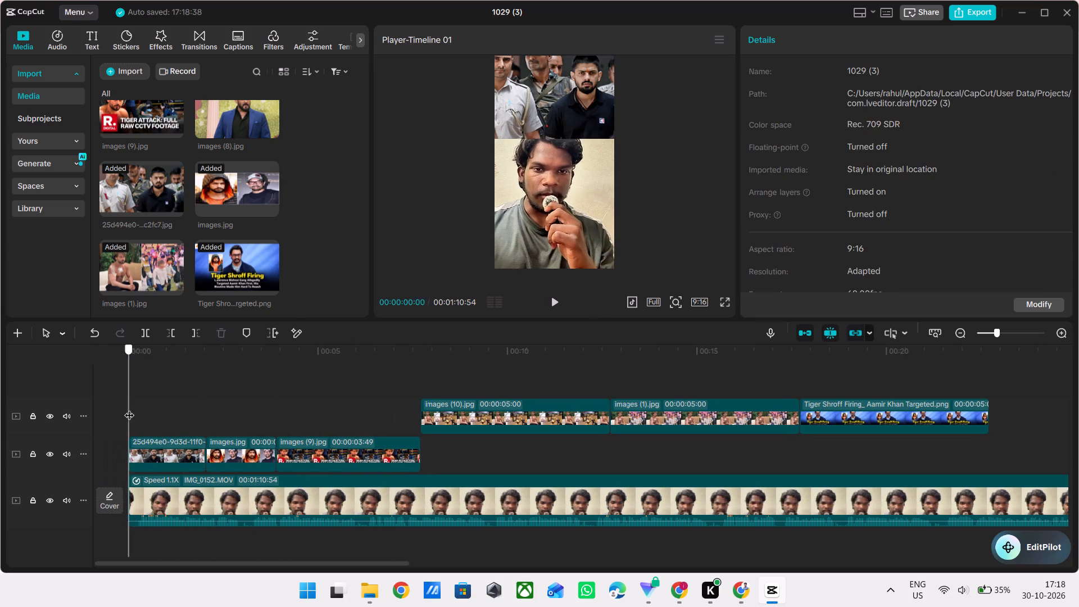
{"action": "left_click_drag", "start_coordinate": [129, 408], "coordinate": [71, 417]}
{"action": "left_click", "coordinate": [552, 113]}
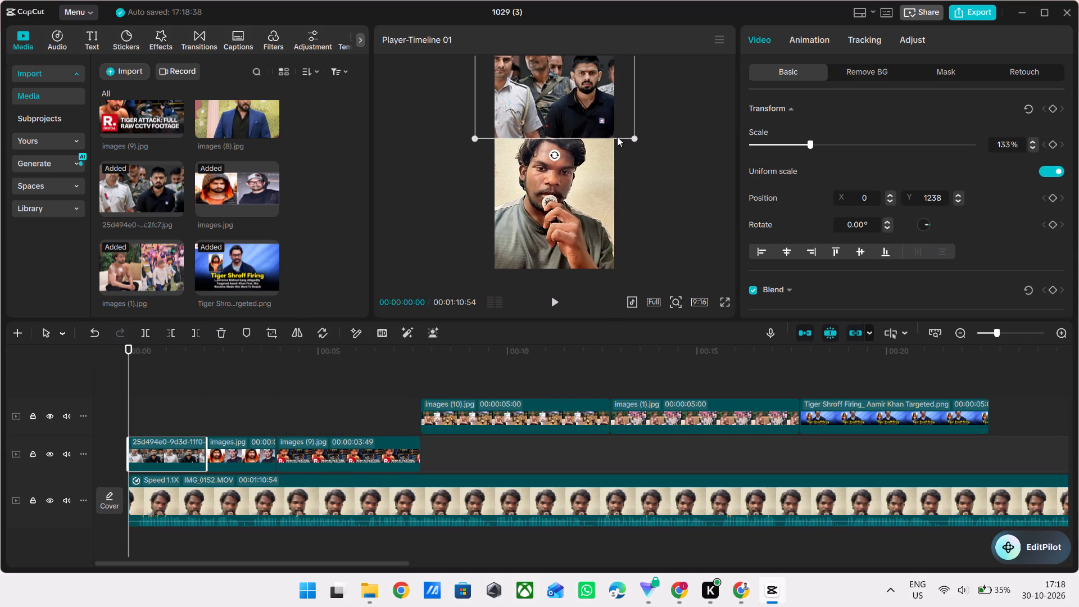
{"action": "left_click_drag", "start_coordinate": [635, 139], "coordinate": [620, 128]}
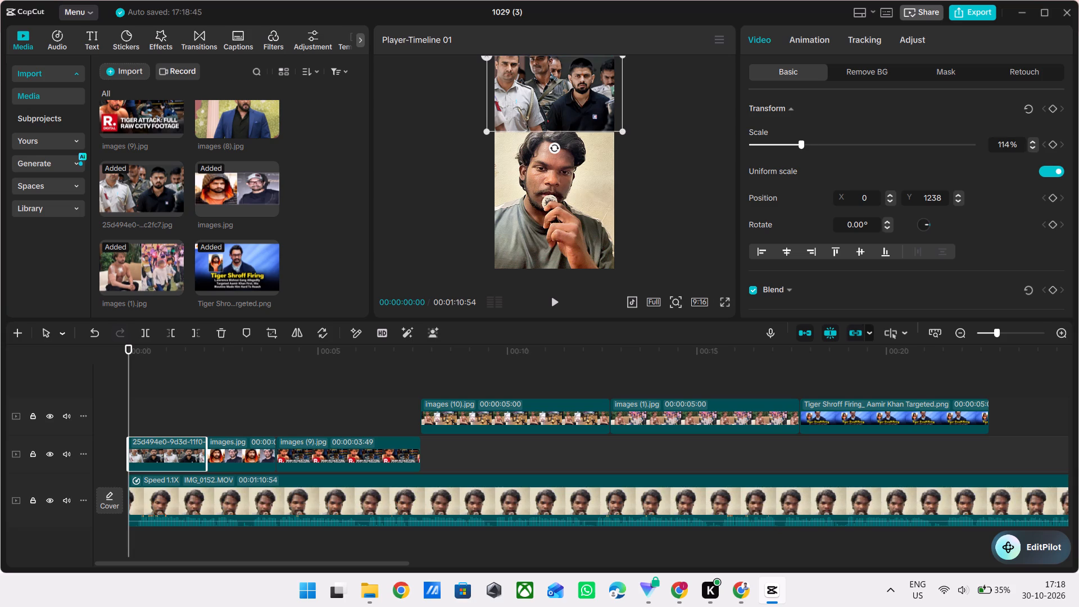
{"action": "left_click_drag", "start_coordinate": [605, 121], "coordinate": [607, 114]}
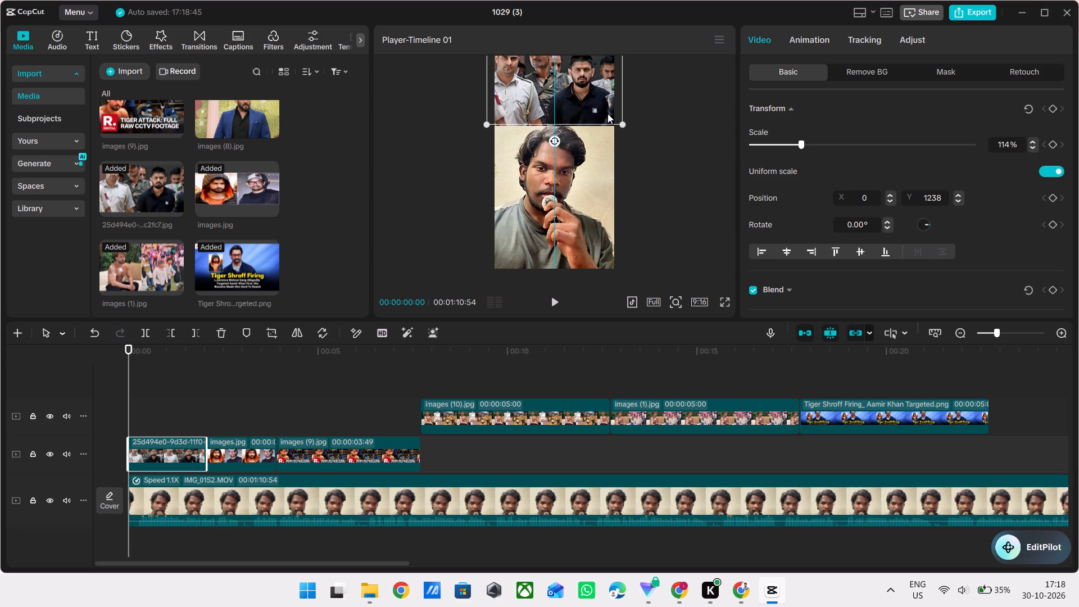
{"action": "left_click_drag", "start_coordinate": [607, 114], "coordinate": [606, 115]}
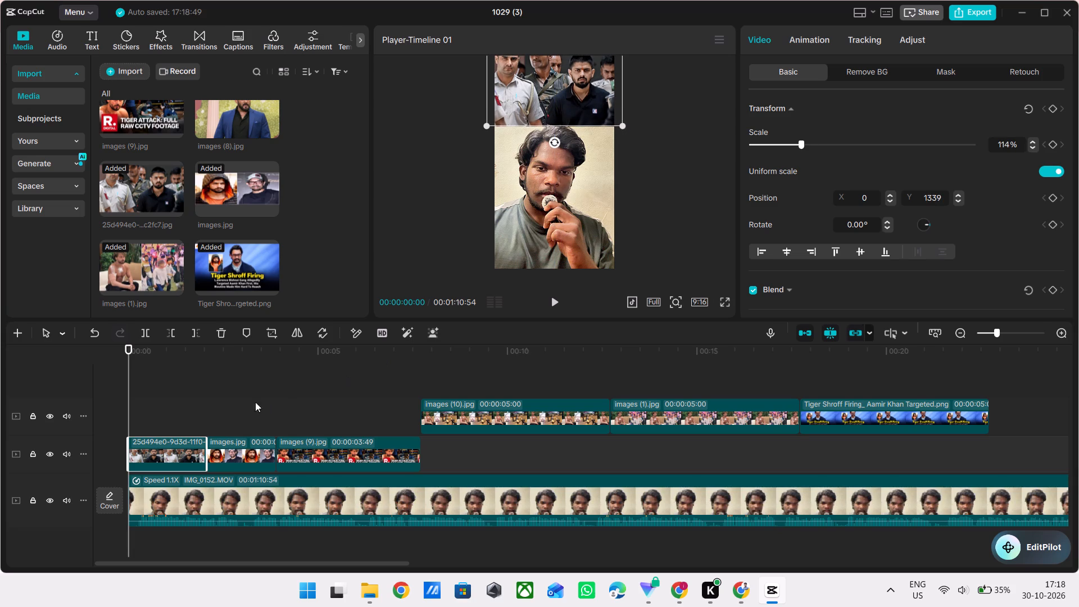
Scale the images.jpg overlay down to about 101% and move it up to about Y 1317.
{"action": "left_click", "coordinate": [225, 401]}
{"action": "left_click_drag", "start_coordinate": [225, 401], "coordinate": [208, 401]}
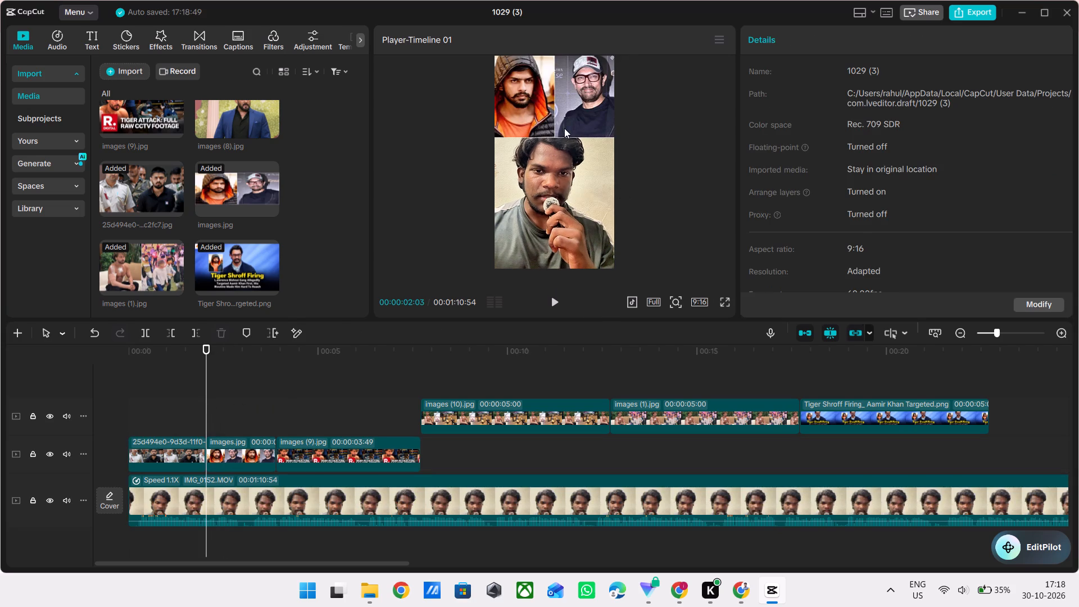
{"action": "left_click", "coordinate": [564, 128]}
{"action": "left_click", "coordinate": [592, 128]}
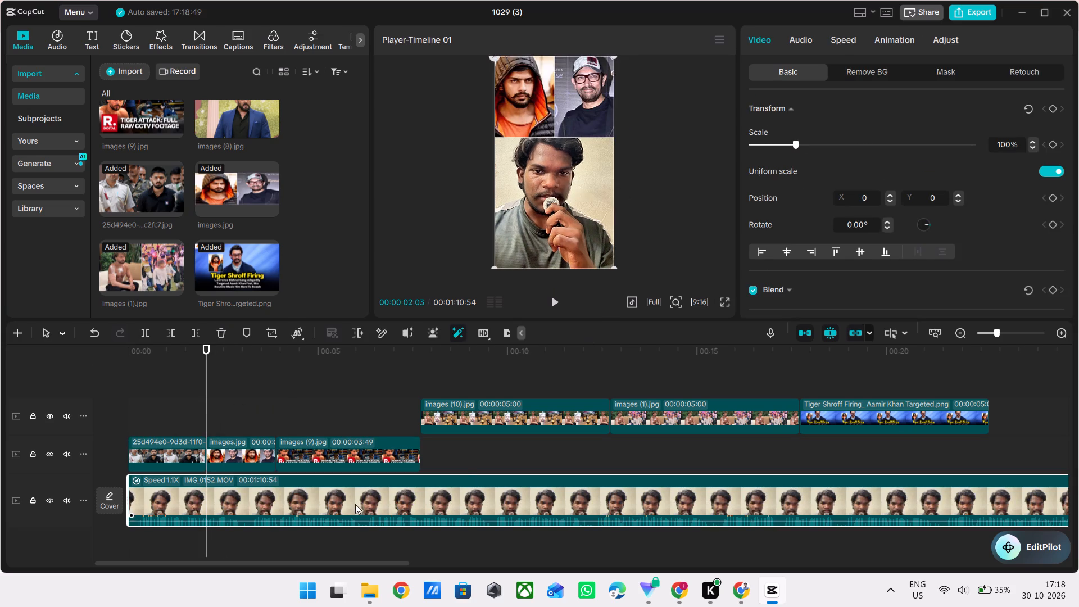
{"action": "left_click", "coordinate": [248, 455]}
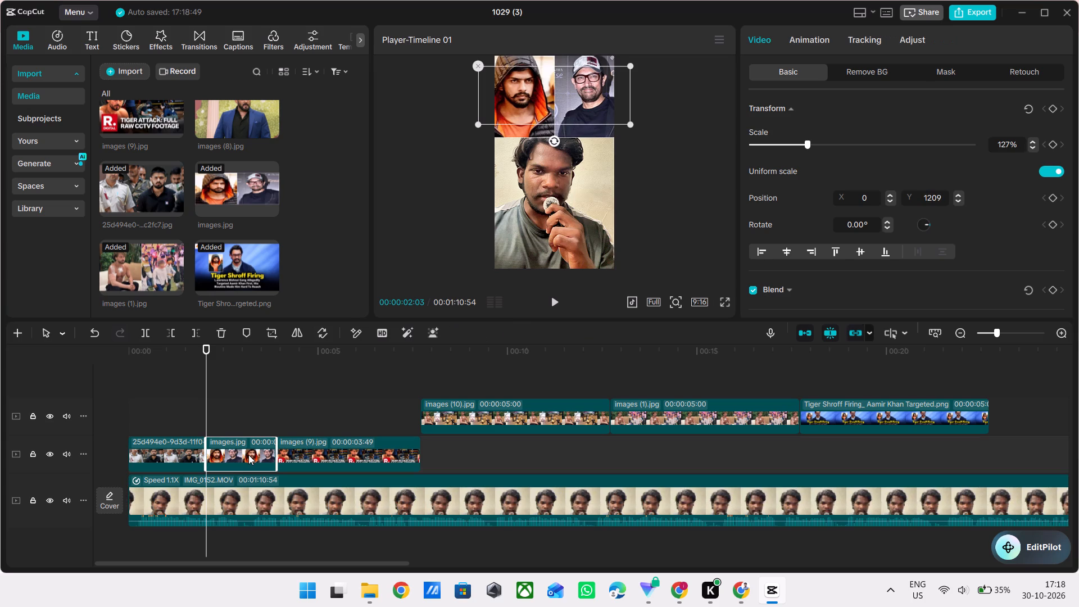
{"action": "left_click_drag", "start_coordinate": [631, 121], "coordinate": [619, 108]}
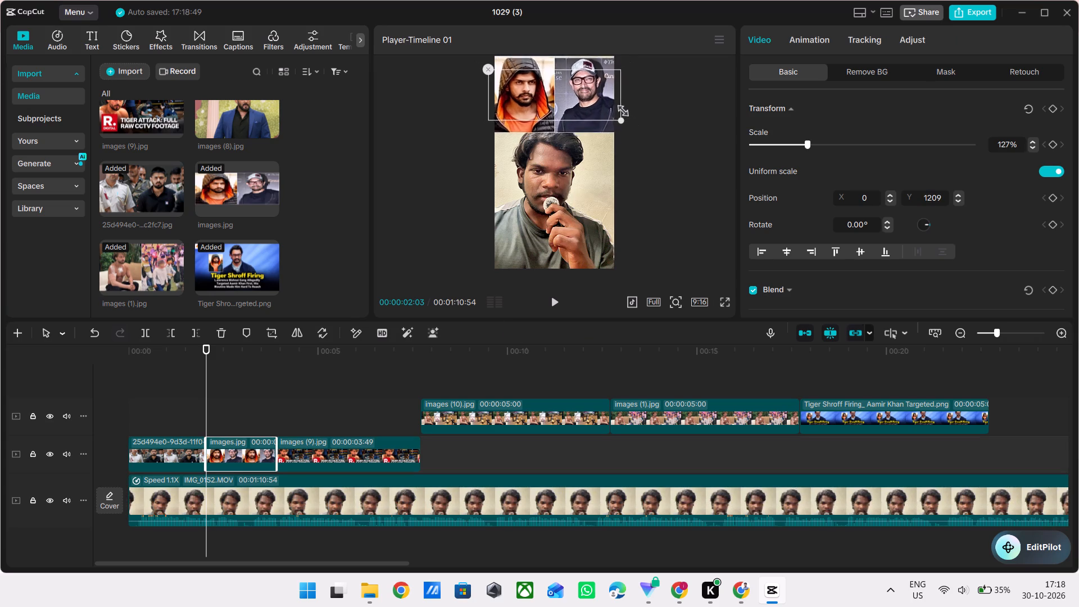
{"action": "left_click_drag", "start_coordinate": [619, 108], "coordinate": [616, 105]}
{"action": "left_click_drag", "start_coordinate": [589, 98], "coordinate": [590, 90]}
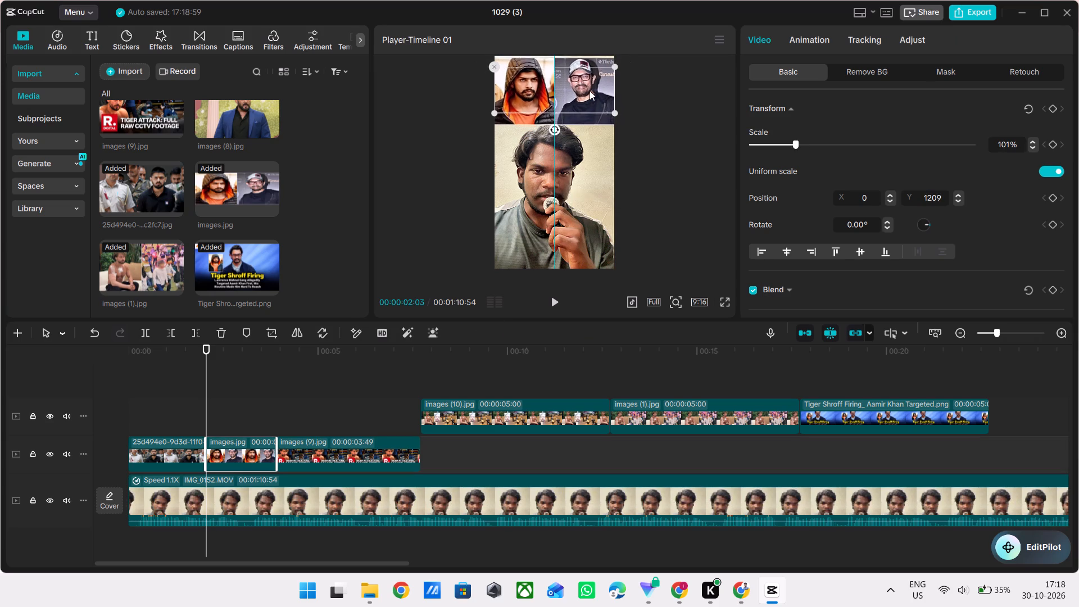
{"action": "left_click_drag", "start_coordinate": [590, 90], "coordinate": [589, 93]}
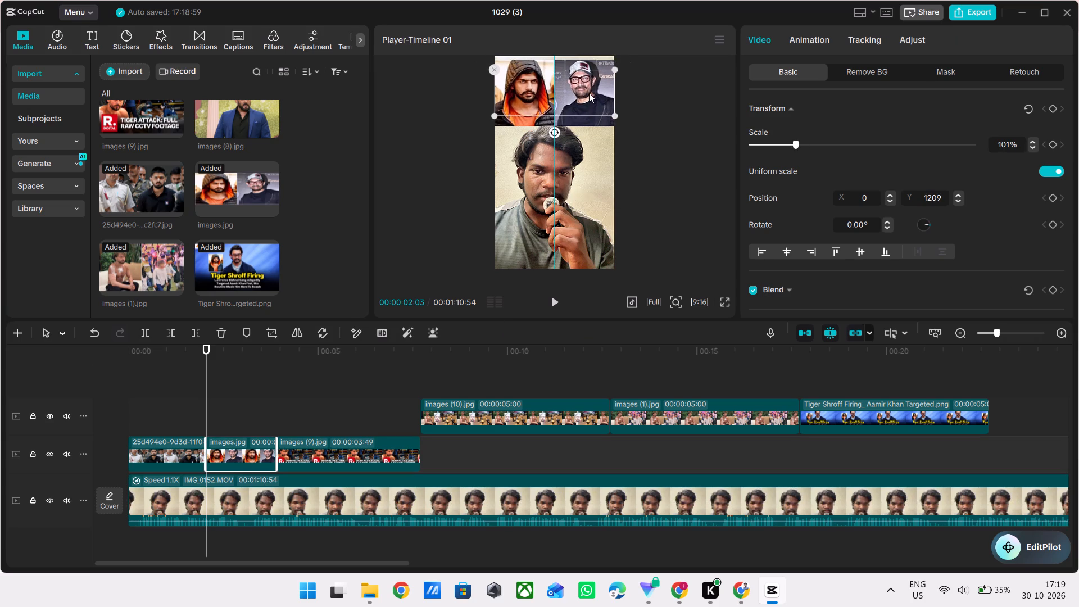
{"action": "left_click_drag", "start_coordinate": [589, 93], "coordinate": [591, 92]}
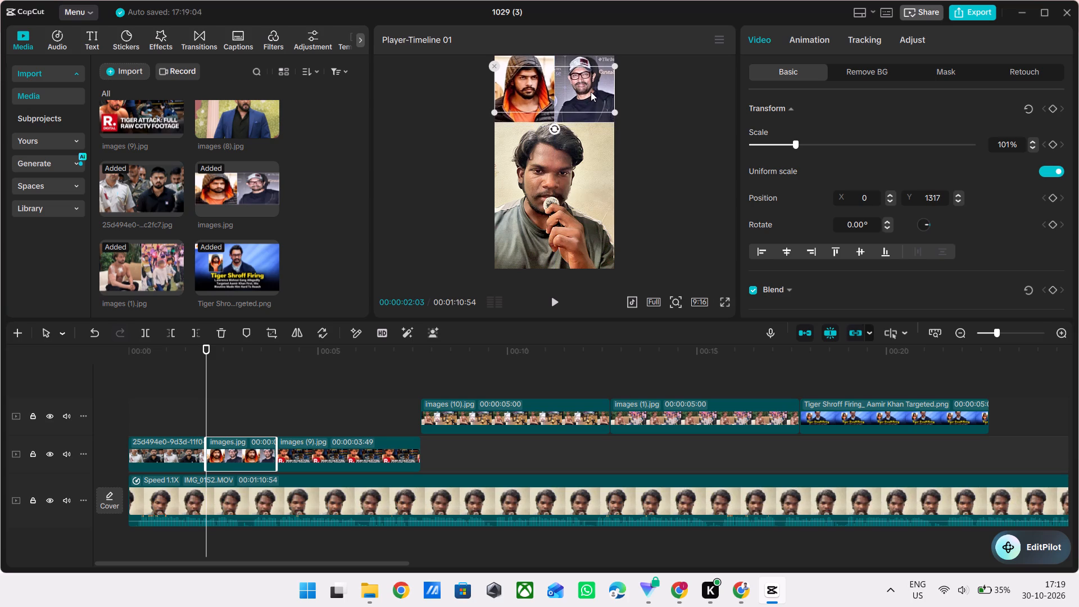
Move the first overlay, 25d494e0, further up to about Y 1377.
{"action": "double_click", "coordinate": [187, 391]}
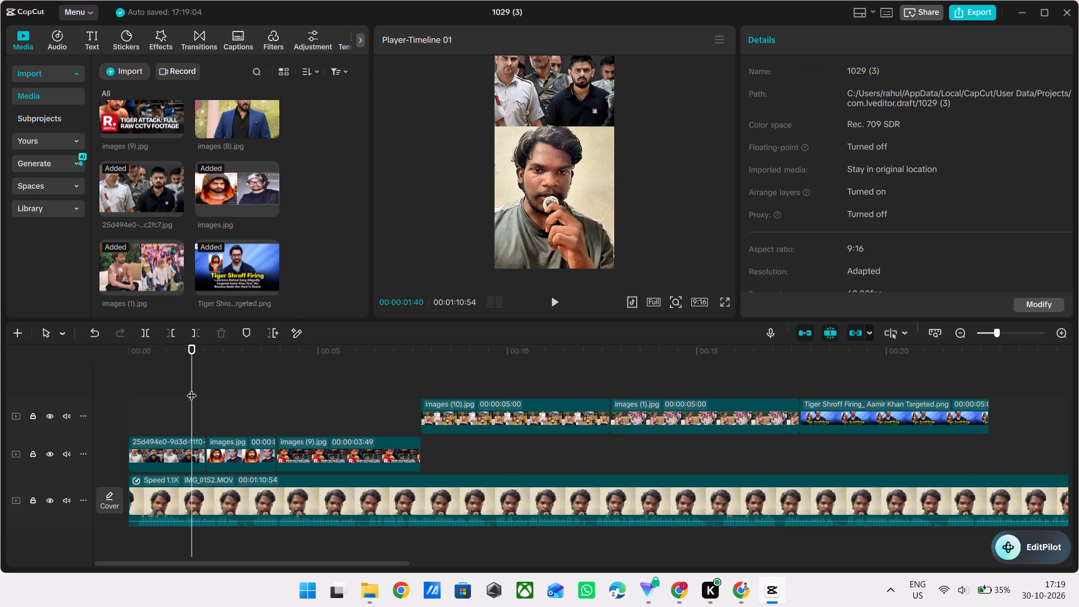
{"action": "left_click", "coordinate": [575, 97]}
{"action": "left_click", "coordinate": [575, 97]}
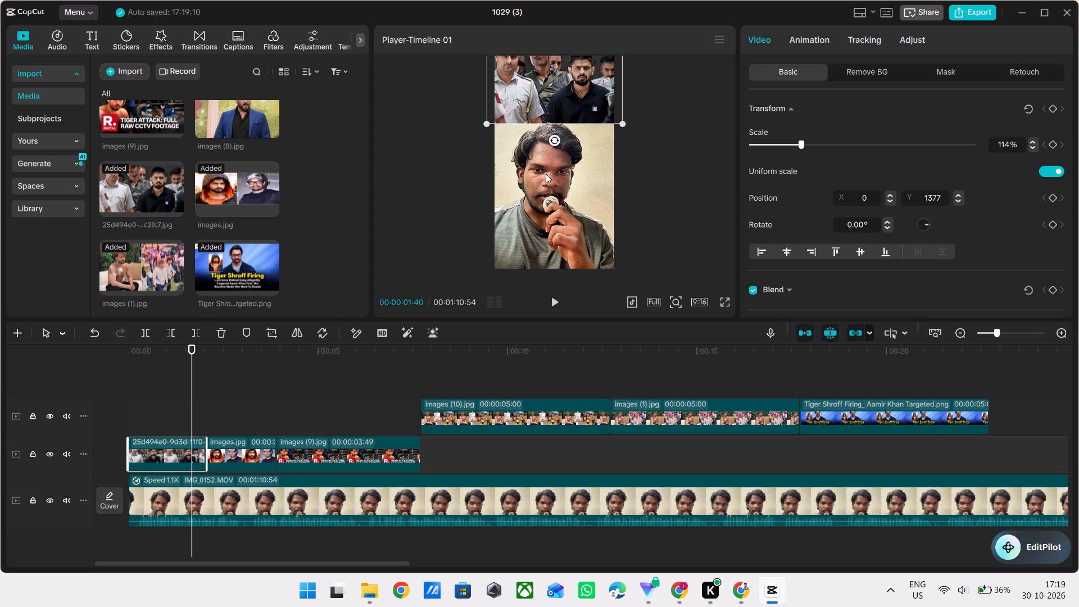
{"action": "left_click", "coordinate": [543, 228]}
{"action": "left_click", "coordinate": [543, 228]}
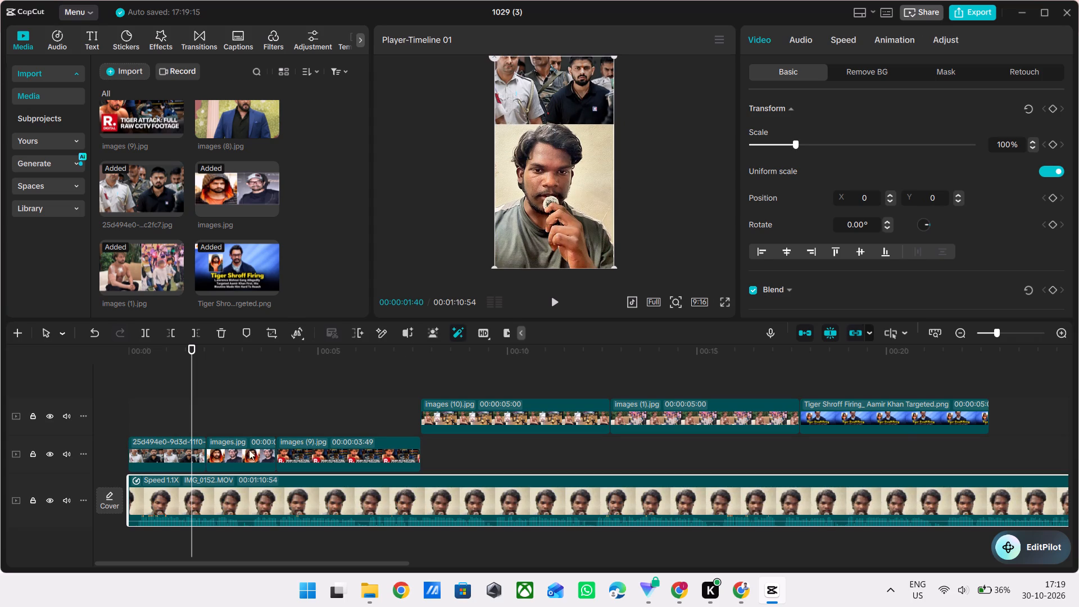
Review the overlay fit from images.jpg through the Tiger Shroff Firing image, including a short full-screen playback of its ending.
{"action": "left_click", "coordinate": [224, 413]}
{"action": "left_click_drag", "start_coordinate": [224, 413], "coordinate": [218, 413]}
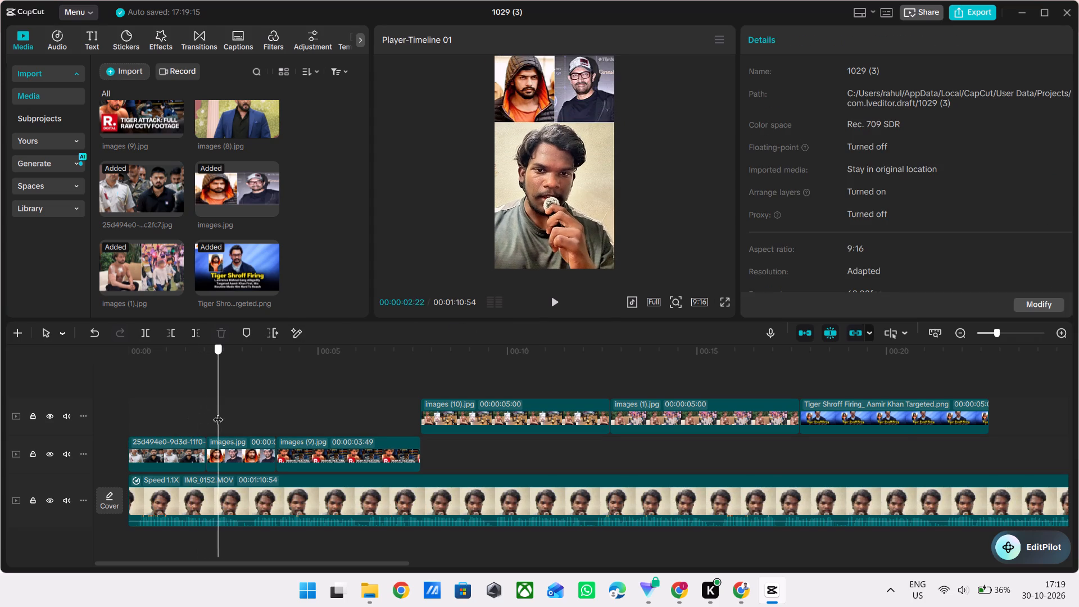
{"action": "left_click_drag", "start_coordinate": [218, 413], "coordinate": [206, 414]}
{"action": "key", "text": "space"}
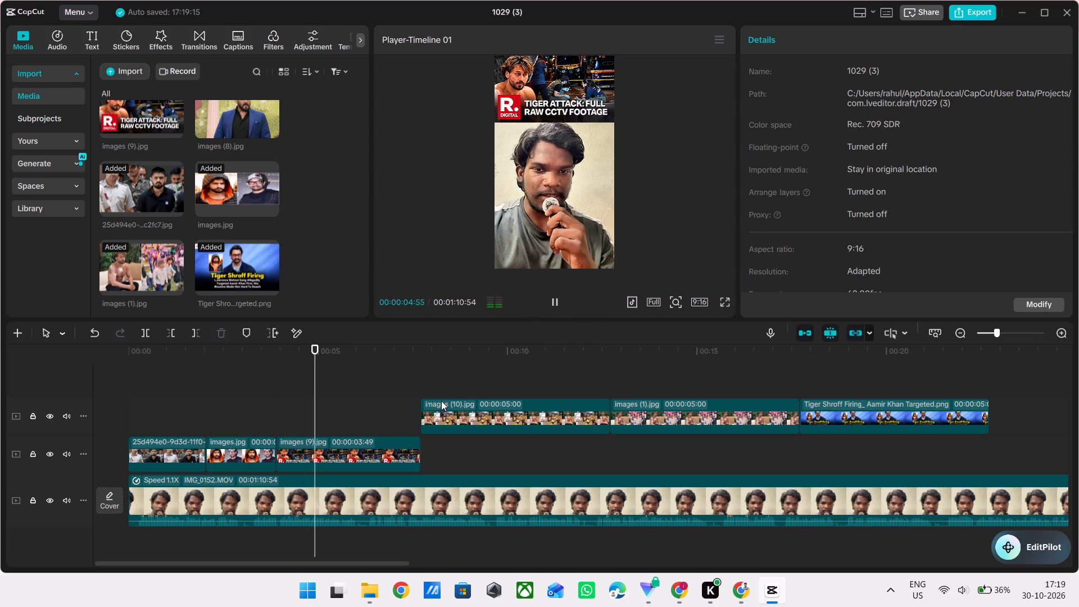
{"action": "double_click", "coordinate": [413, 377]}
{"action": "left_click_drag", "start_coordinate": [413, 377], "coordinate": [565, 387]}
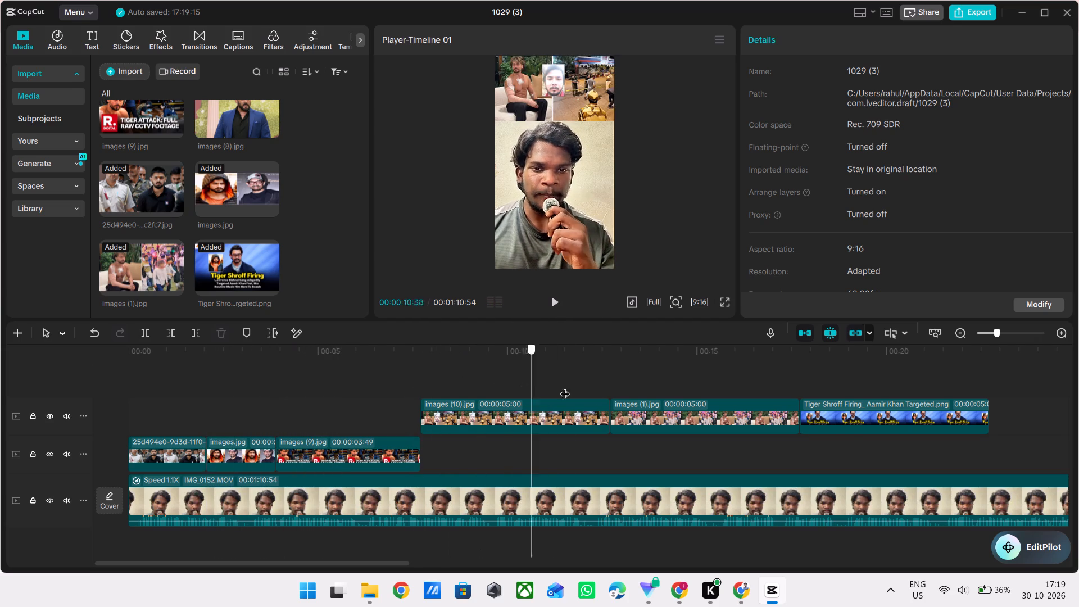
{"action": "left_click_drag", "start_coordinate": [565, 387], "coordinate": [923, 431]}
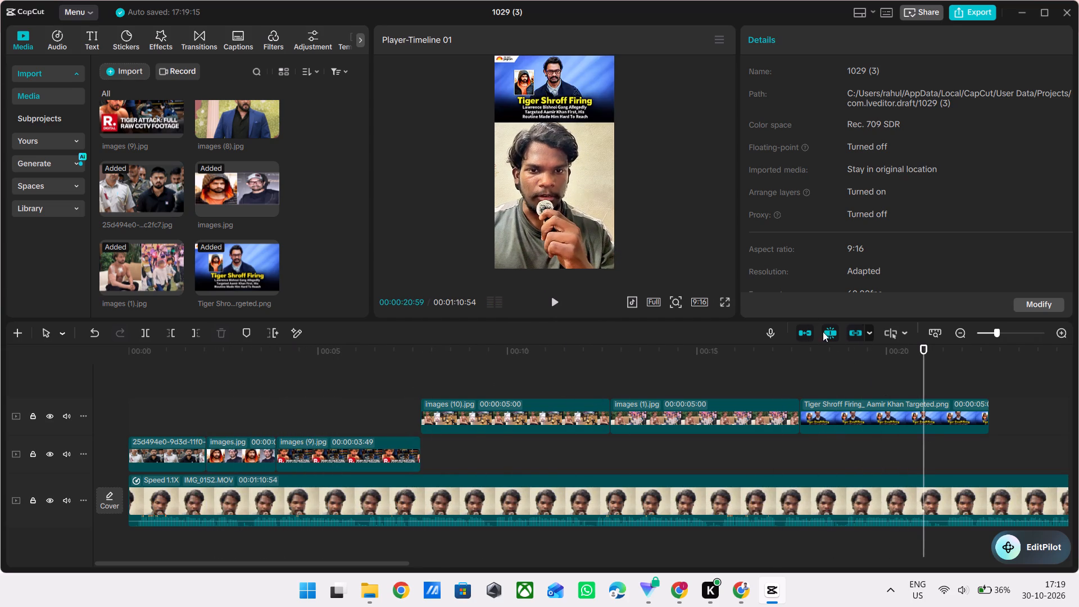
{"action": "left_click", "coordinate": [730, 305]}
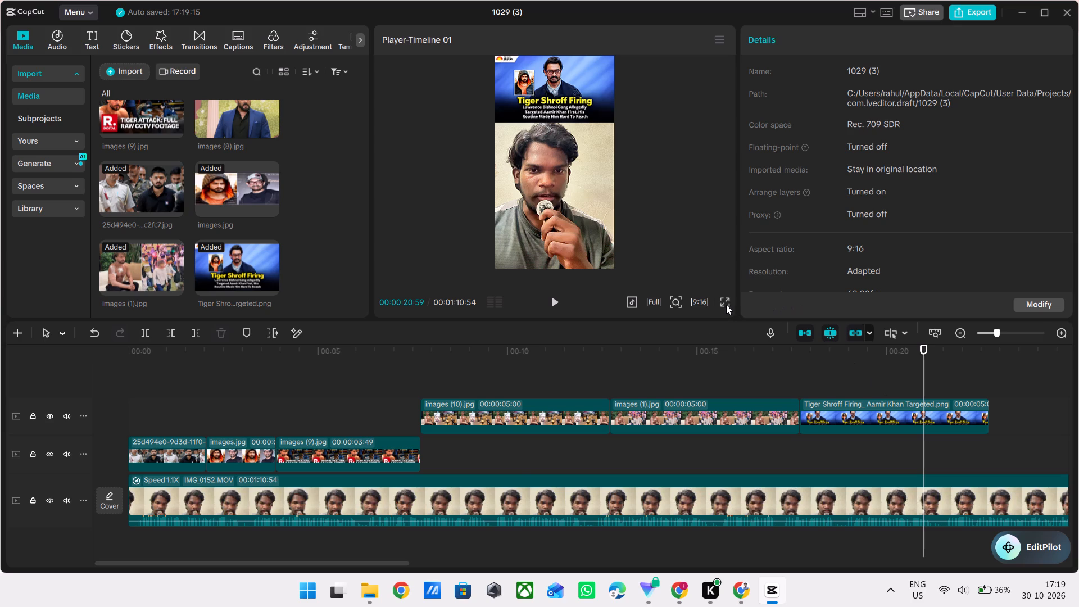
{"action": "left_click", "coordinate": [726, 305]}
{"action": "key", "text": "space"}
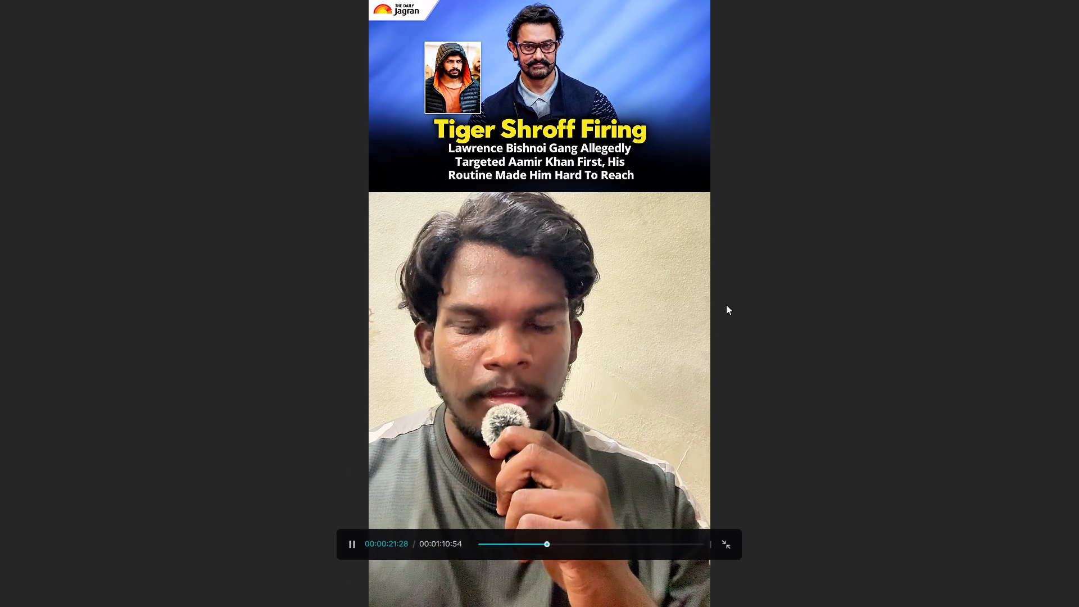
{"action": "key", "text": "Escape"}
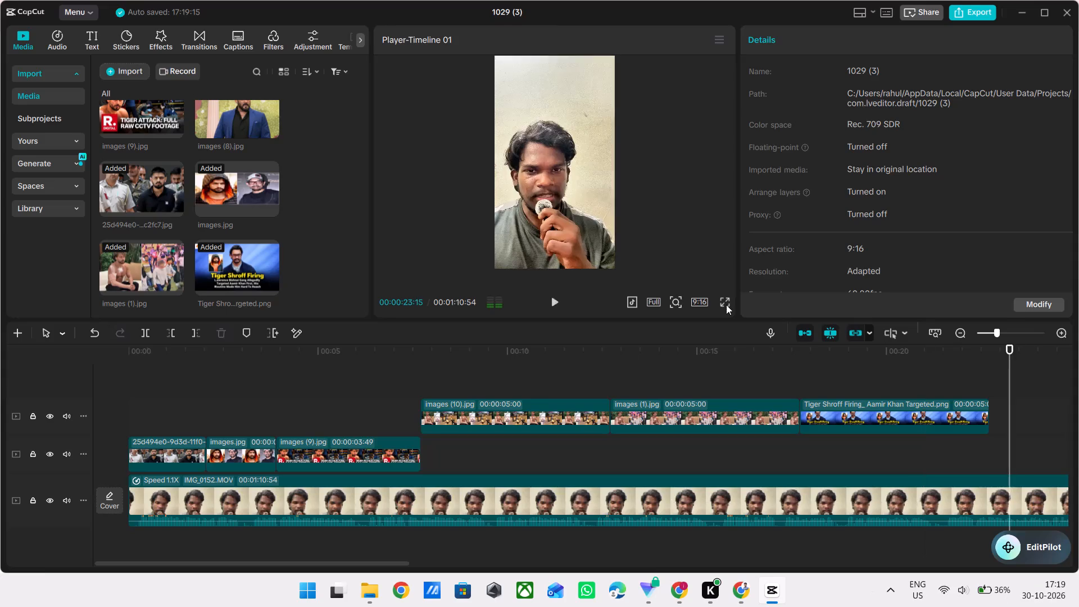
Return to the start of the timeline and open the full-screen preview to review the video from the beginning.
{"action": "double_click", "coordinate": [556, 396]}
{"action": "double_click", "coordinate": [556, 396]}
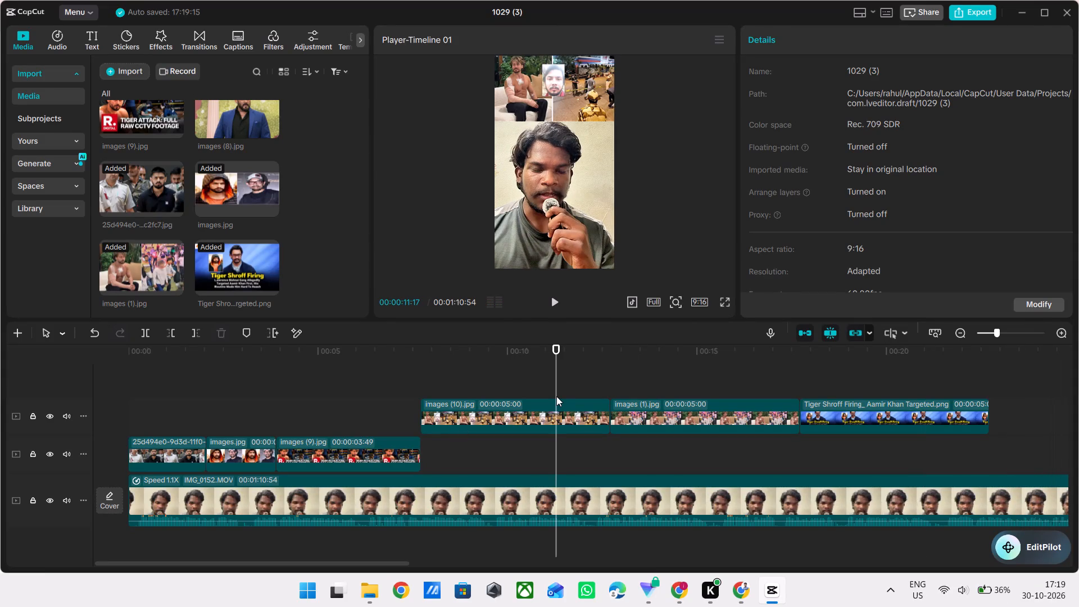
{"action": "left_click", "coordinate": [554, 363]}
{"action": "left_click_drag", "start_coordinate": [554, 363], "coordinate": [0, 427]}
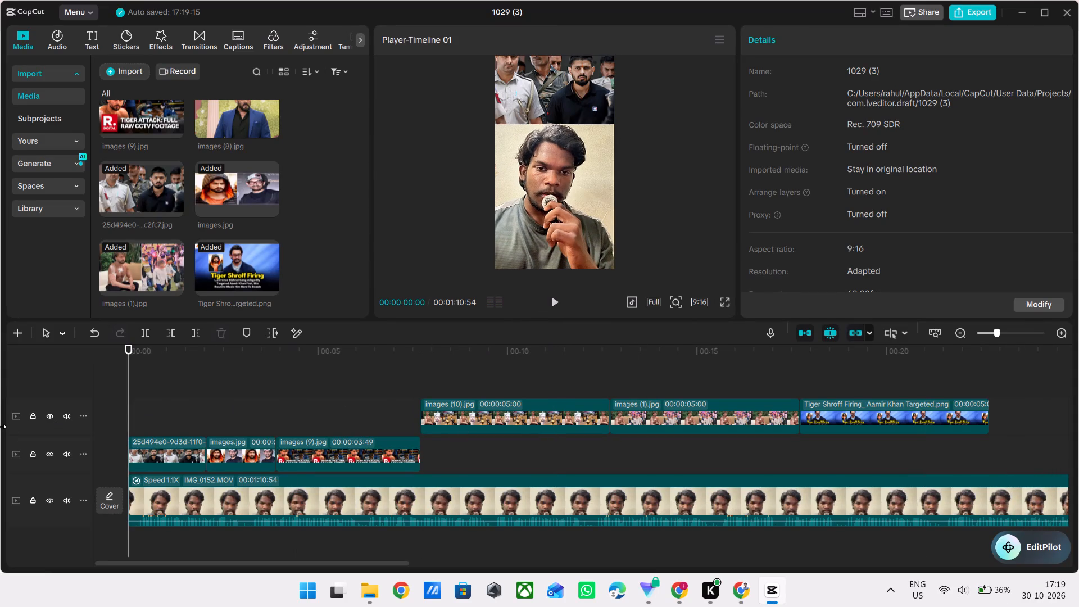
{"action": "left_click", "coordinate": [723, 300]}
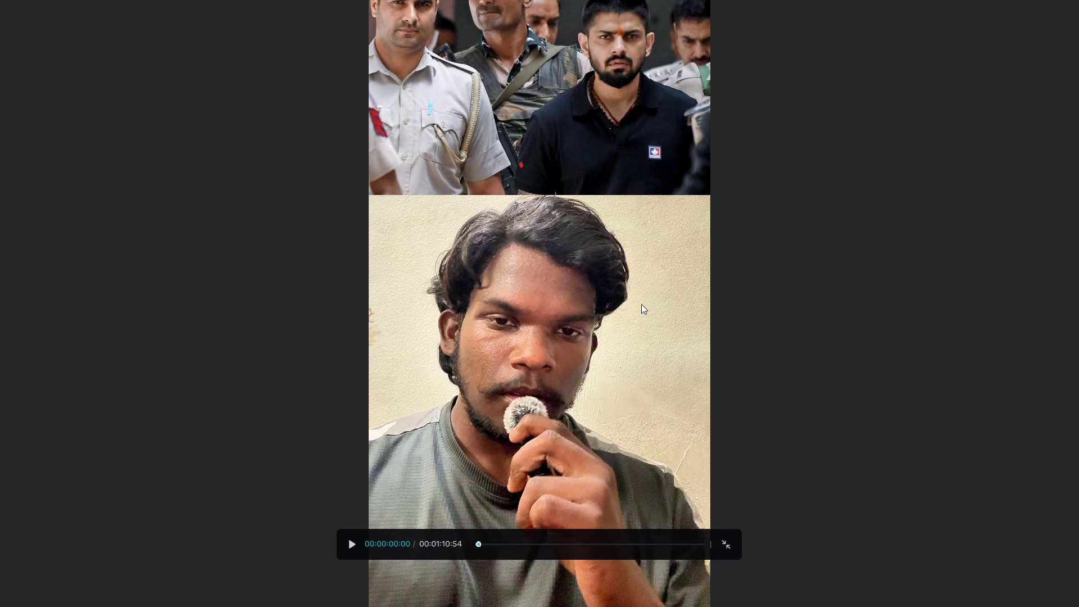
Exit the full-screen video preview, switch to Google Chrome and open a new browser tab.
{"action": "key", "text": "Escape"}
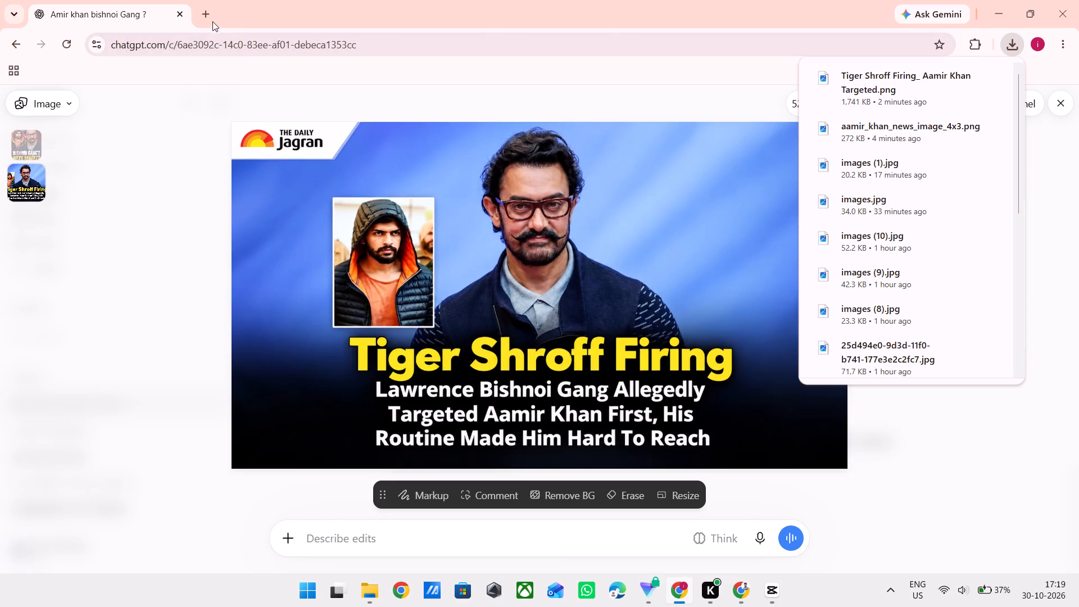
{"action": "left_click", "coordinate": [211, 19]}
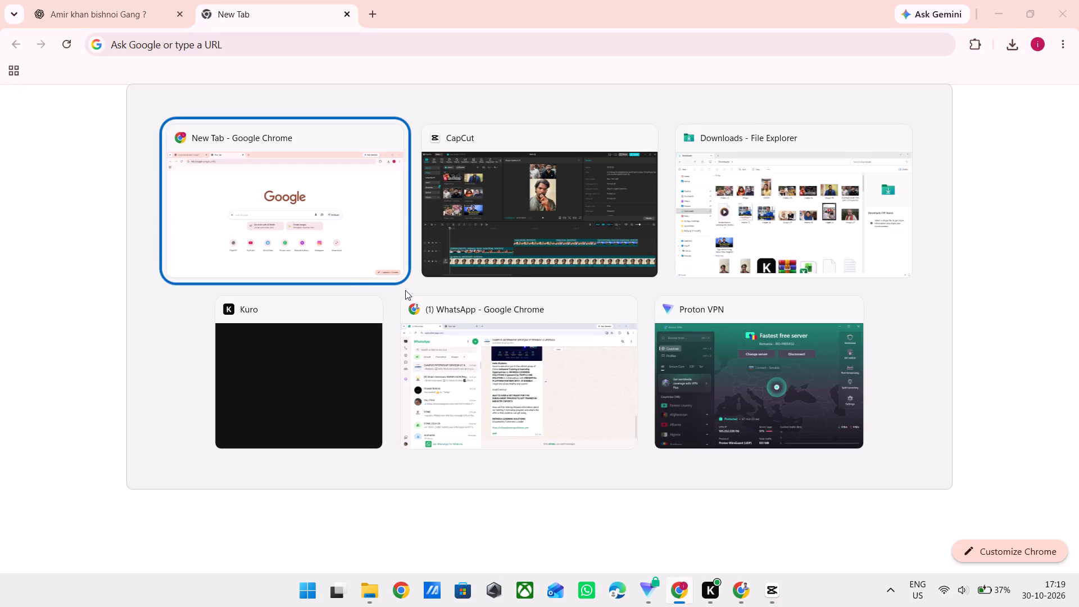